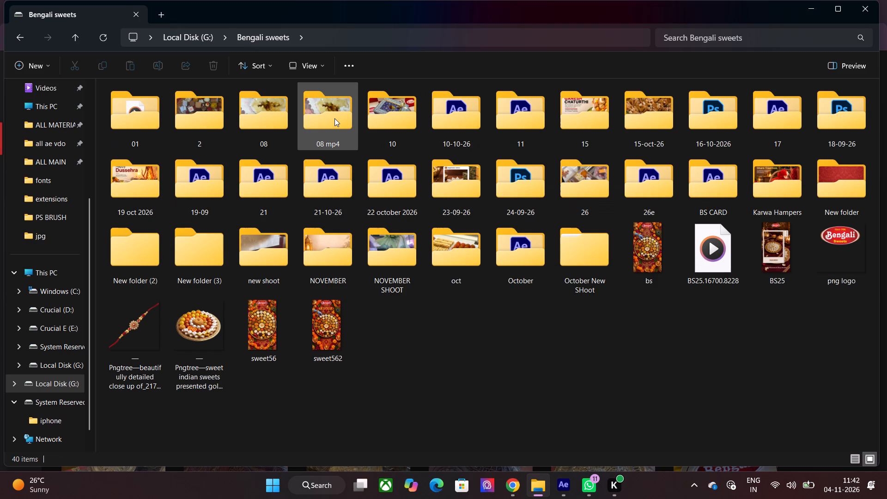
pyautogui.doubleClick(374, 271)
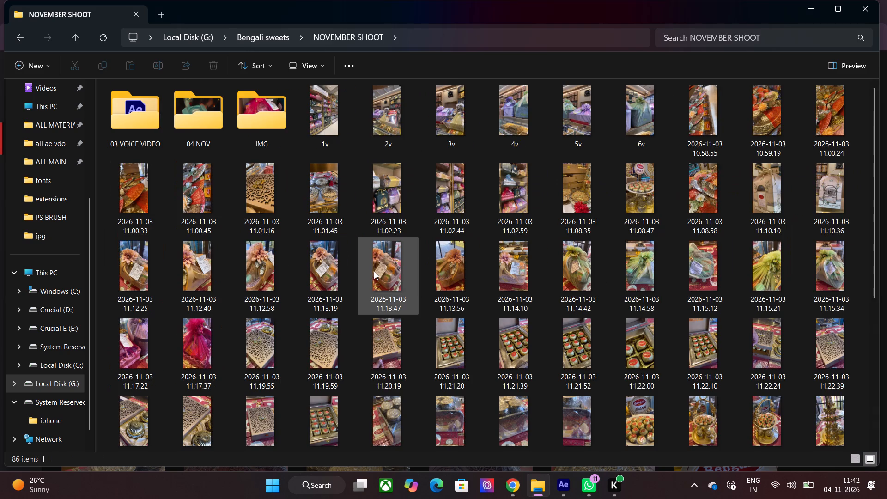
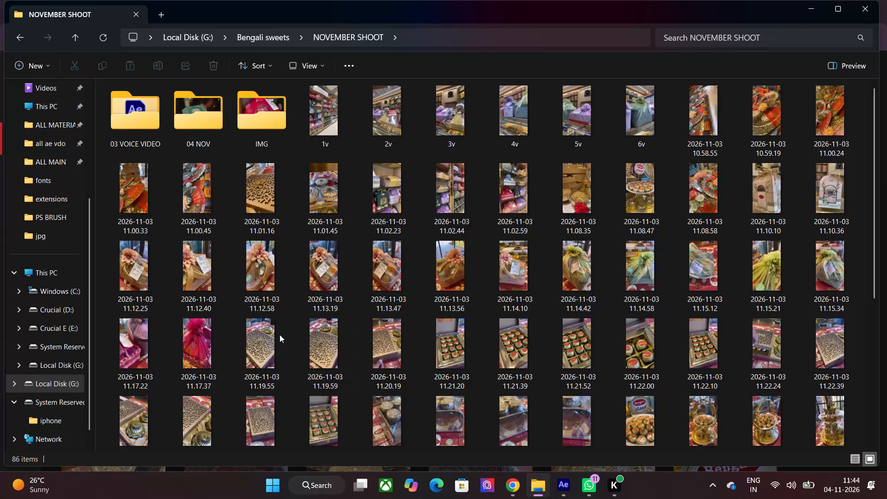
# Import the clips from 2026-11-03 11.19.55 through 2026-11-03 11.23.23 from the NOVEMBER SHOOT folder into the After Effects project.
pyautogui.click(279, 335)
pyautogui.scroll(-1, 279, 335)
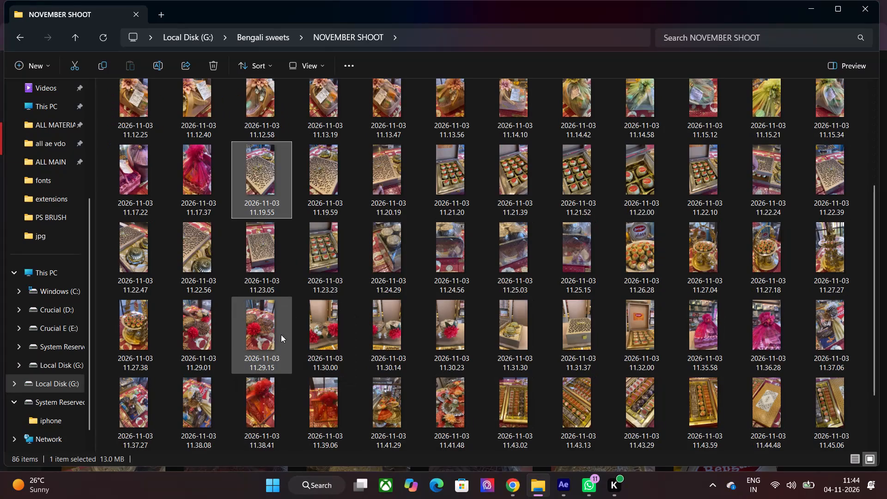
pyautogui.keyDown('shift'); pyautogui.click(322, 272); pyautogui.keyUp('shift')
pyautogui.moveTo(313, 196); pyautogui.dragTo(552, 426)
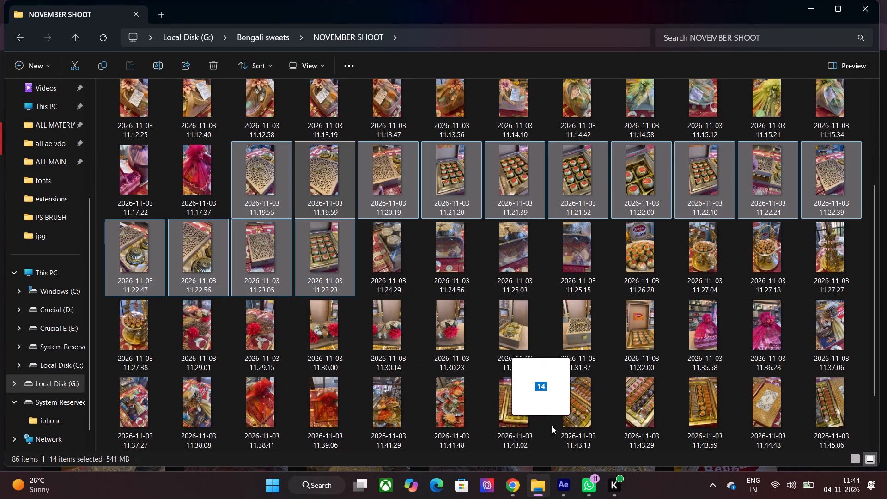
pyautogui.moveTo(552, 426); pyautogui.dragTo(18, 210)
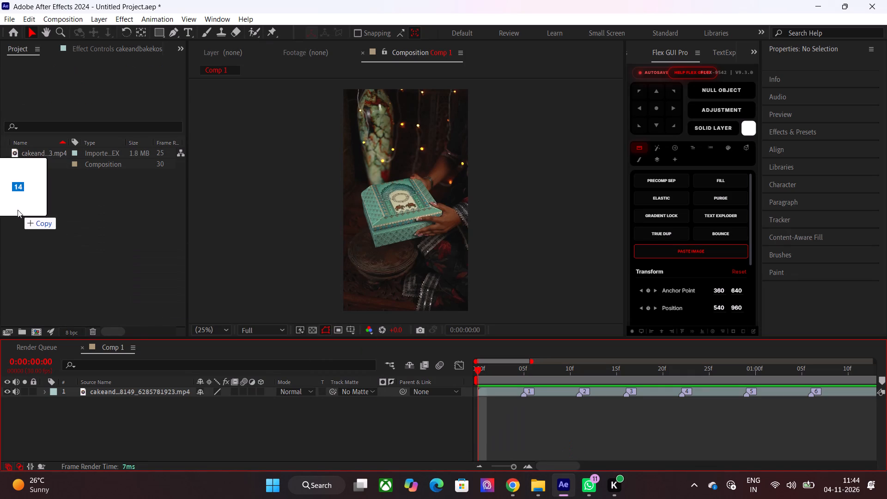
pyautogui.moveTo(18, 210); pyautogui.dragTo(51, 217)
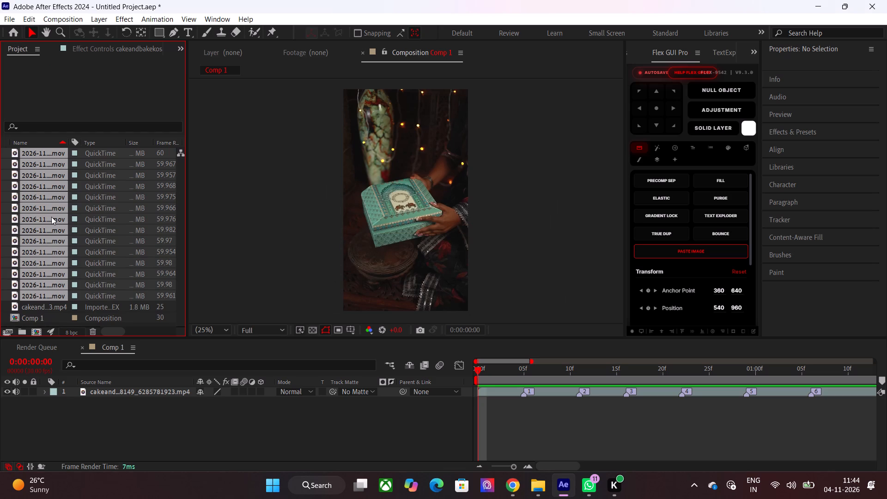
# Add the 2026-11-03 11.19.55.mov clip to Comp 1 as a layer above the cakeand reference video.
pyautogui.click(55, 309)
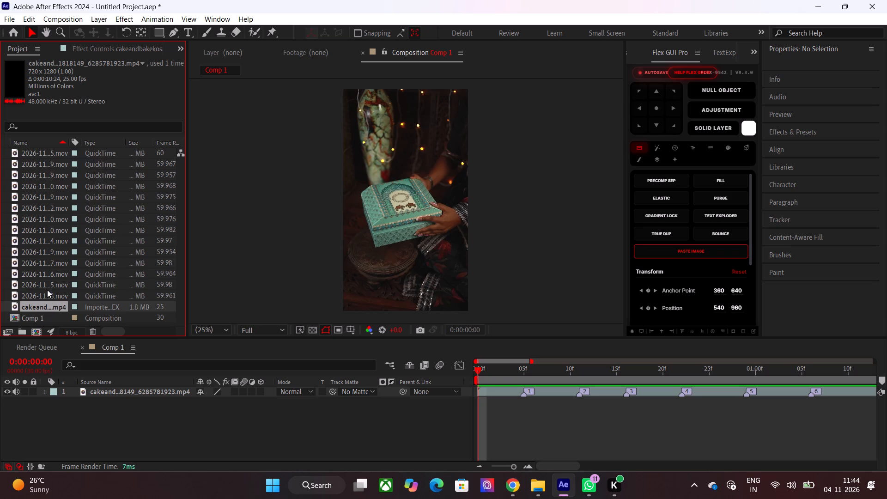
pyautogui.scroll(4, 47, 290)
pyautogui.click(45, 156)
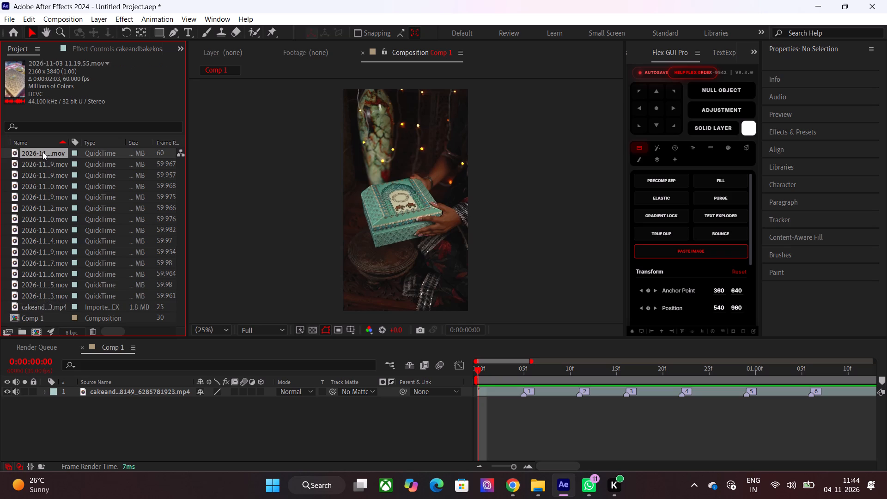
pyautogui.moveTo(38, 148); pyautogui.dragTo(96, 386)
pyautogui.moveTo(96, 386); pyautogui.dragTo(96, 390)
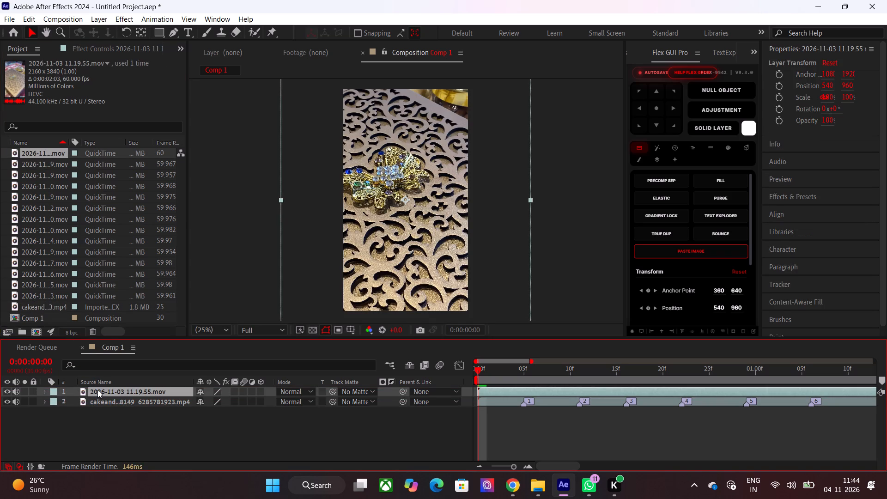
# Scale the 2026-11-03 11.19.55.mov layer to fill the composition with Fill Comp.
pyautogui.click(743, 332)
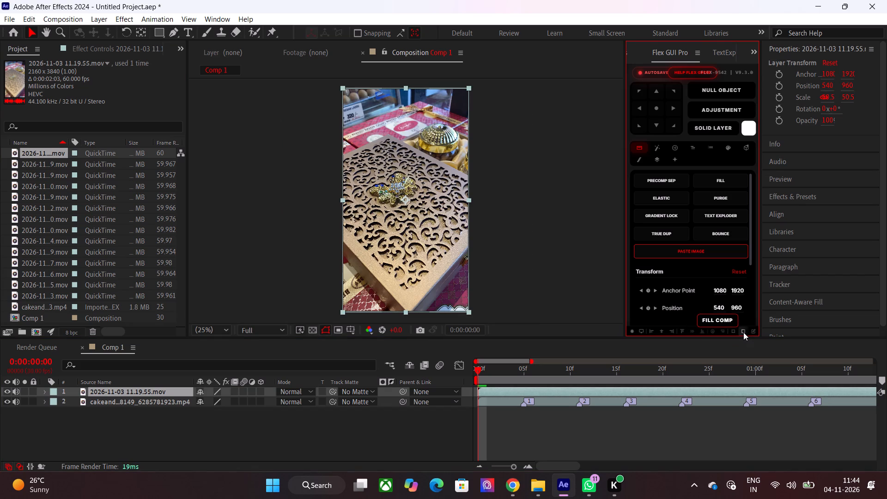
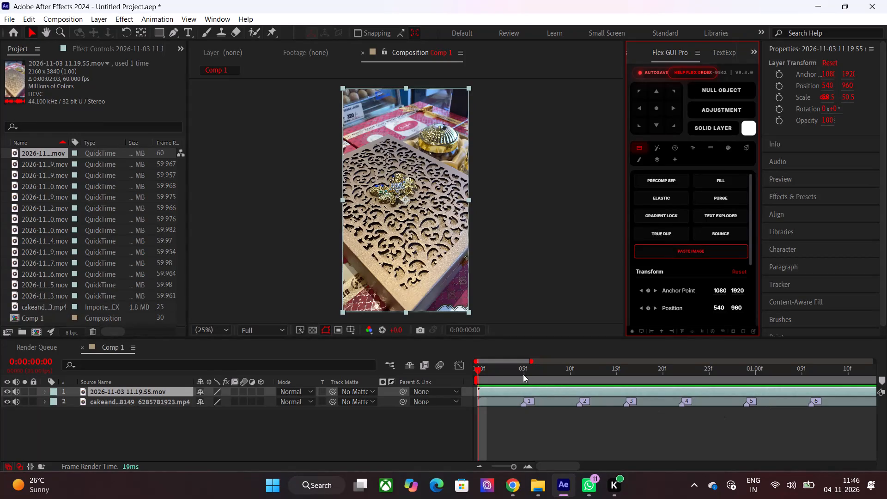
# Shift the 2026-11-03 11.19.55.mov layer slightly earlier and trim it to run from the composition start to about marker 1.
pyautogui.moveTo(504, 369); pyautogui.dragTo(517, 371)
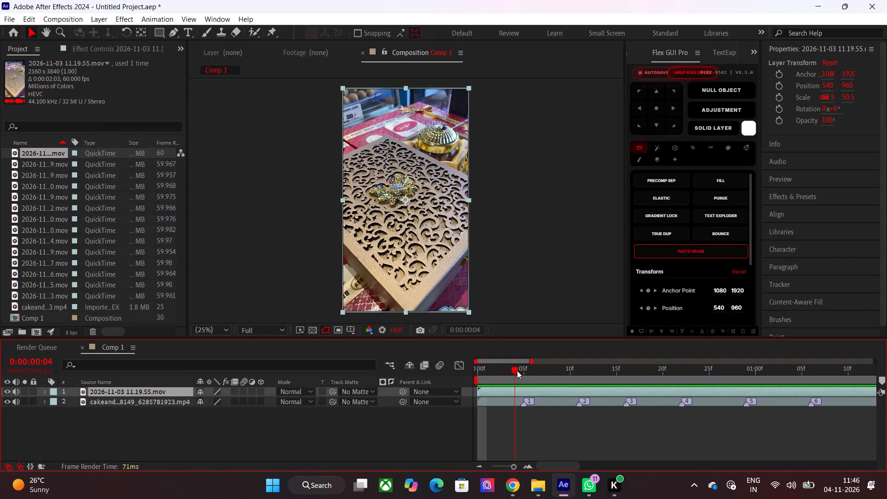
pyautogui.moveTo(517, 371); pyautogui.dragTo(492, 371)
pyautogui.moveTo(521, 388); pyautogui.dragTo(441, 389)
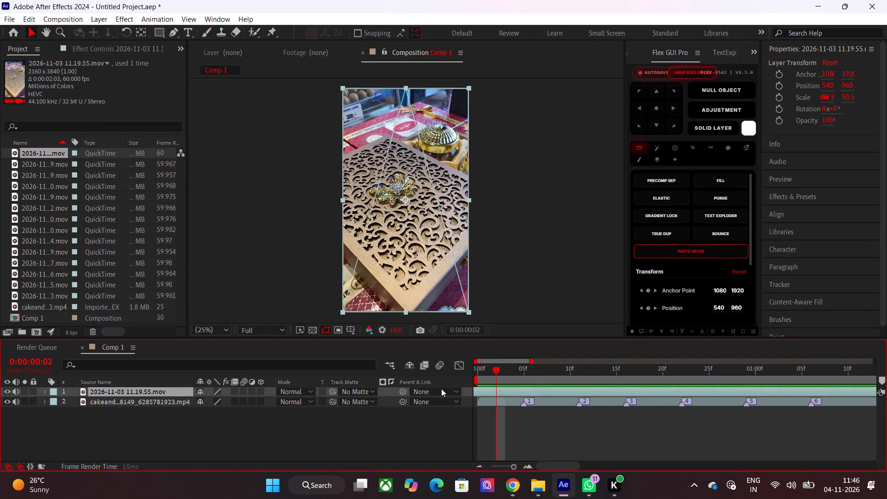
pyautogui.moveTo(441, 389); pyautogui.dragTo(419, 389)
pyautogui.moveTo(495, 381); pyautogui.dragTo(455, 381)
pyautogui.hotkey('alt', '[')
pyautogui.moveTo(498, 374); pyautogui.dragTo(519, 378)
pyautogui.hotkey('alt', ']')
pyautogui.moveTo(520, 378); pyautogui.dragTo(534, 384)
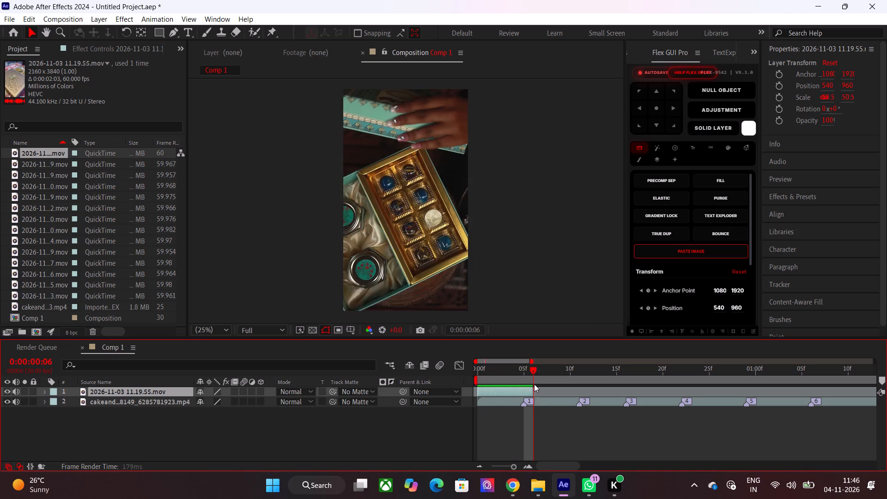
# Preview the trimmed clip against the reference video from the composition start.
pyautogui.moveTo(534, 384); pyautogui.dragTo(448, 385)
pyautogui.press('space')
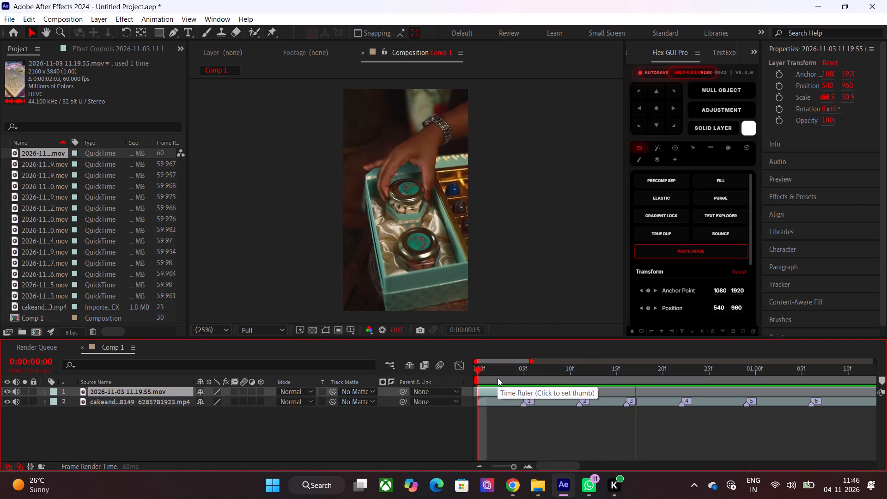
pyautogui.moveTo(498, 378); pyautogui.dragTo(469, 380)
# Raise the system sound volume.
pyautogui.click(784, 494)
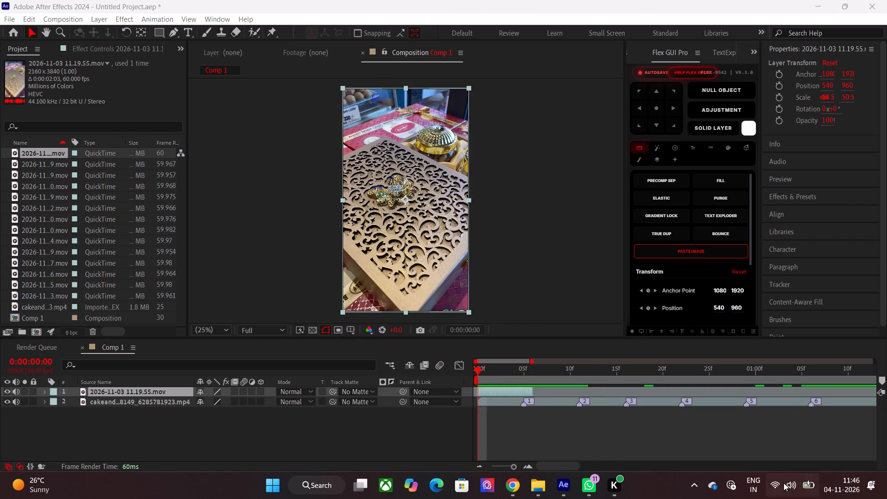
pyautogui.click(789, 483)
pyautogui.moveTo(751, 421); pyautogui.dragTo(768, 421)
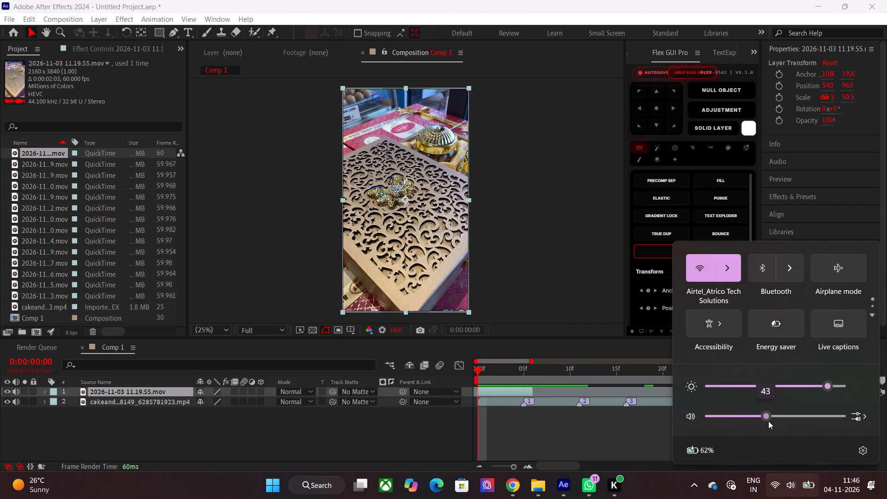
pyautogui.moveTo(768, 421); pyautogui.dragTo(775, 421)
pyautogui.click(790, 484)
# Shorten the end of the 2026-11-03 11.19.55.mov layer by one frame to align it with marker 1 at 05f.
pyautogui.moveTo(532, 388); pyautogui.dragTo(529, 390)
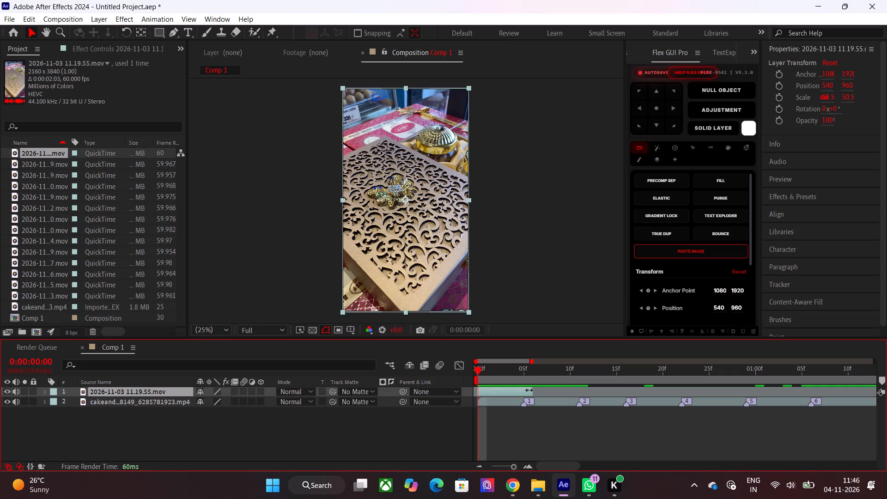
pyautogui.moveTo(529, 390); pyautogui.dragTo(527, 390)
# Play the composition from the start to check the first clip's timing against the reference video.
pyautogui.moveTo(504, 375); pyautogui.dragTo(458, 375)
pyautogui.press('space')
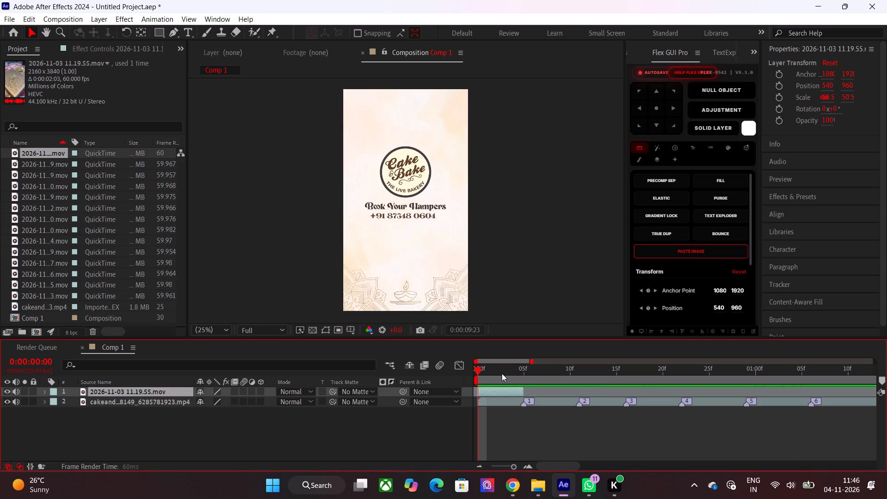
pyautogui.moveTo(502, 373); pyautogui.dragTo(461, 375)
pyautogui.press('space')
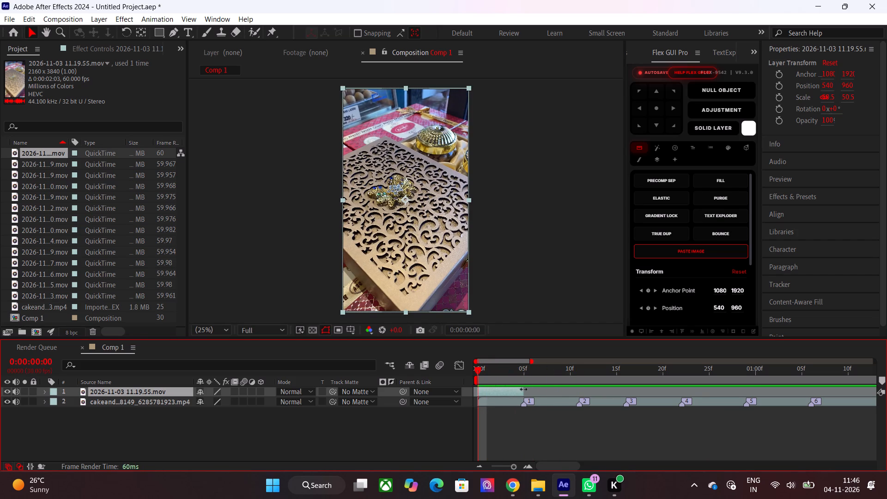
# Extend the 2026-11-03 11.19.55.mov layer, shift it earlier to use later footage, and retrim it from the composition start to marker 1 at 05f.
pyautogui.moveTo(522, 389); pyautogui.dragTo(653, 400)
pyautogui.moveTo(587, 392); pyautogui.dragTo(520, 391)
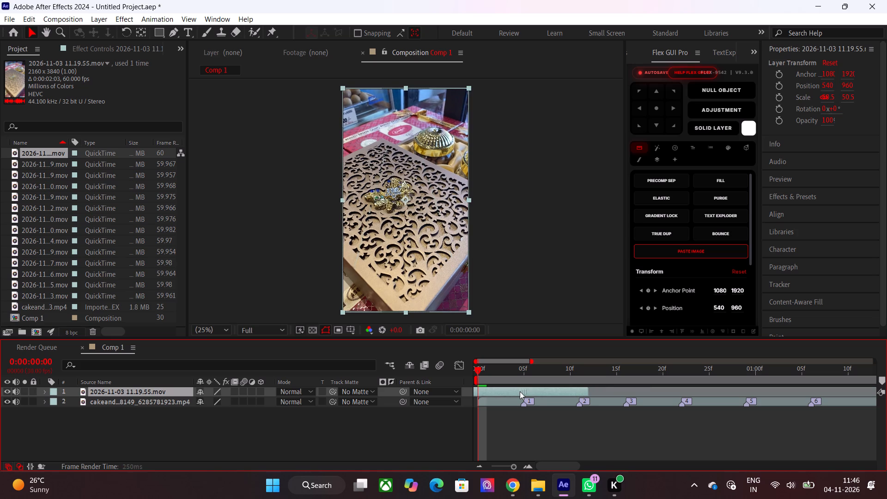
pyautogui.moveTo(520, 391); pyautogui.dragTo(501, 391)
pyautogui.moveTo(488, 376); pyautogui.dragTo(468, 376)
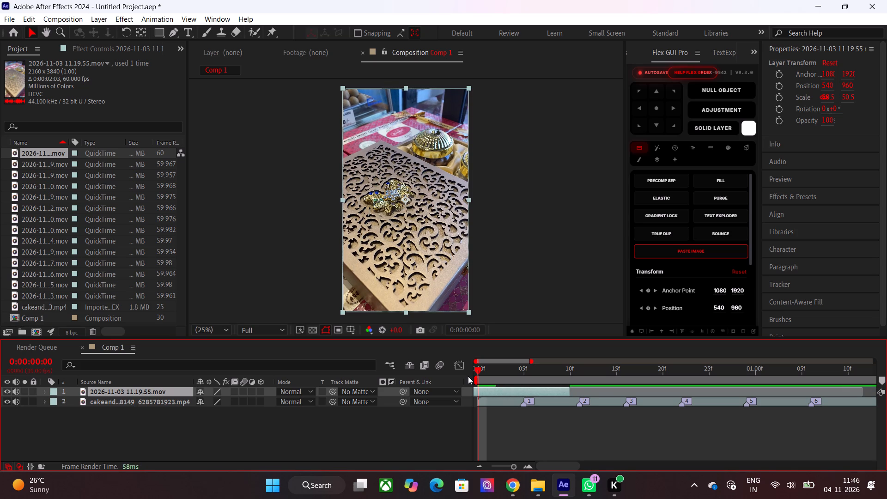
pyautogui.hotkey('alt', '[')
pyautogui.moveTo(510, 375); pyautogui.dragTo(519, 376)
pyautogui.hotkey('alt', ']')
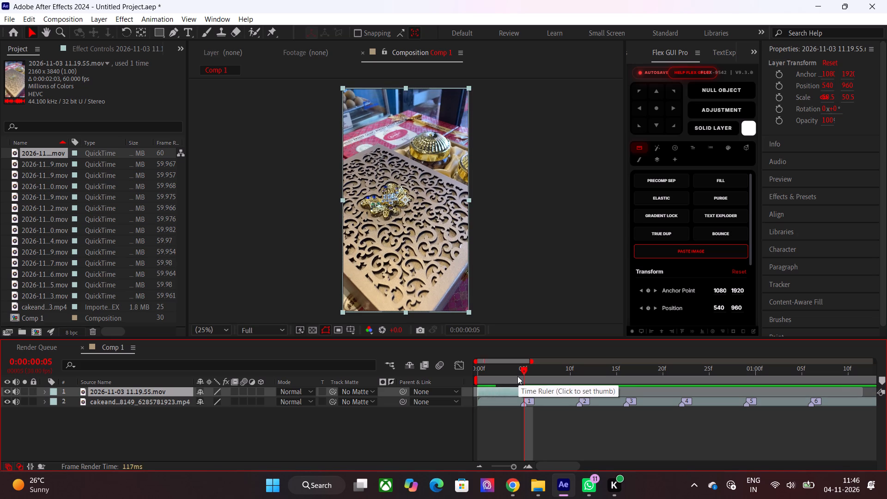
pyautogui.moveTo(530, 391); pyautogui.dragTo(524, 391)
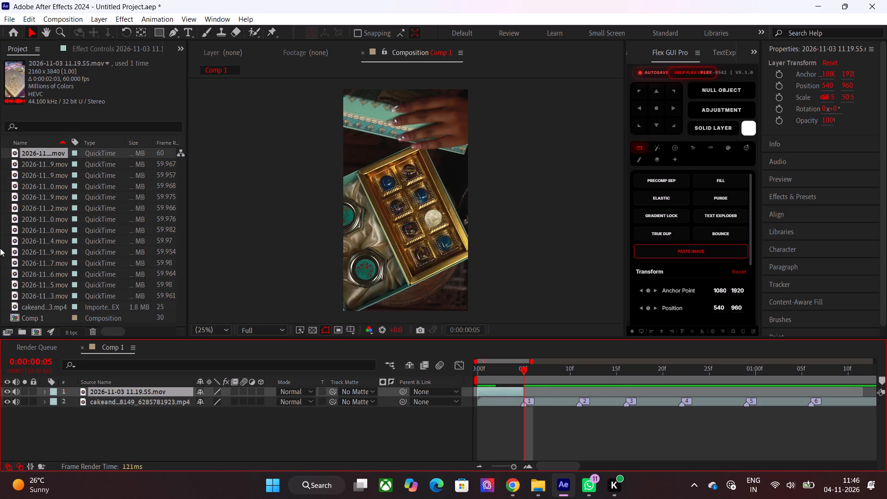
# Add the 2026-11-03 11.19.59.mov clip to Comp 1 as the top layer, above the 2026-11-03 11.19.55.mov layer.
pyautogui.click(24, 163)
pyautogui.moveTo(29, 163); pyautogui.dragTo(127, 386)
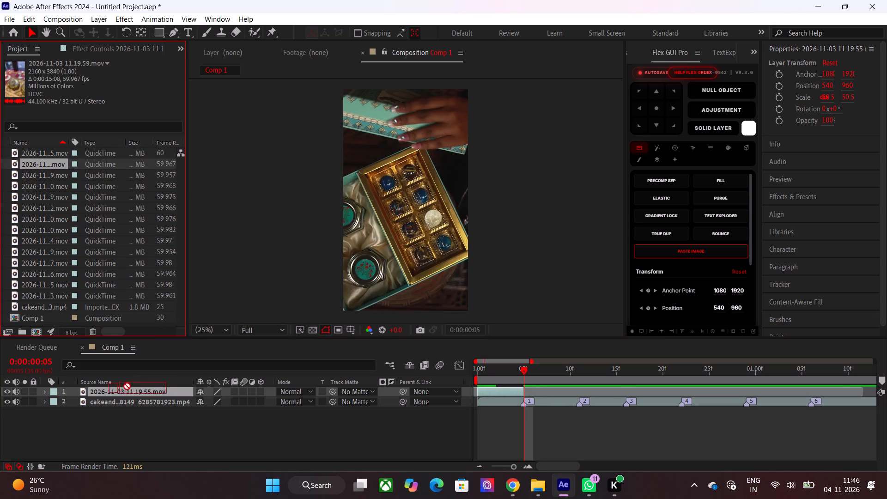
pyautogui.moveTo(127, 386); pyautogui.dragTo(125, 391)
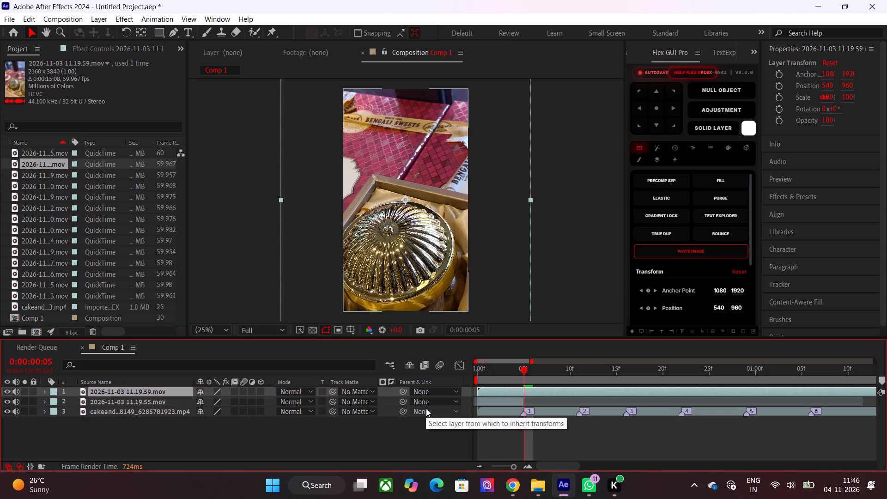
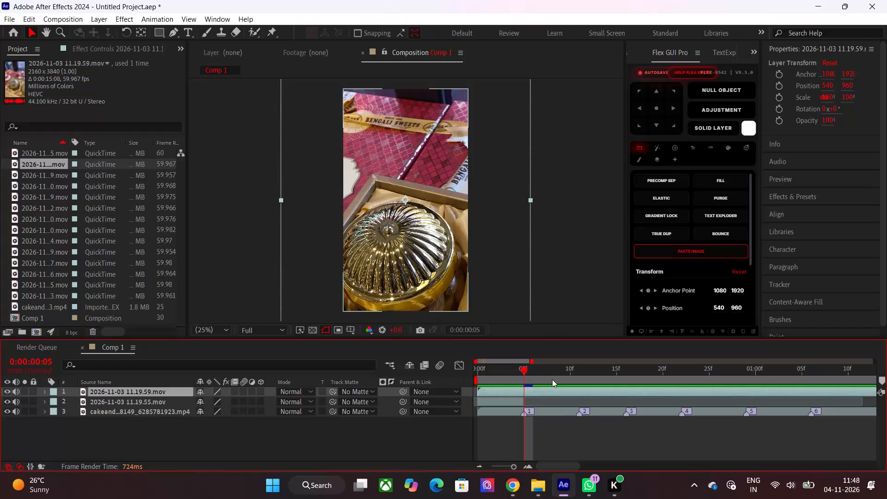
# Scale the 2026-11-03 11.19.59.mov layer to fill the composition and slide it earlier in time to use later footage.
pyautogui.click(740, 334)
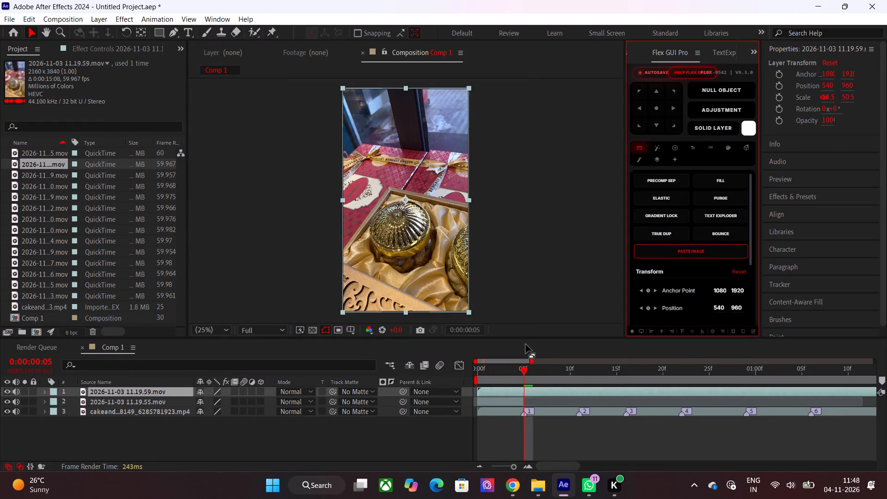
pyautogui.moveTo(566, 392); pyautogui.dragTo(493, 392)
pyautogui.moveTo(596, 393); pyautogui.dragTo(475, 394)
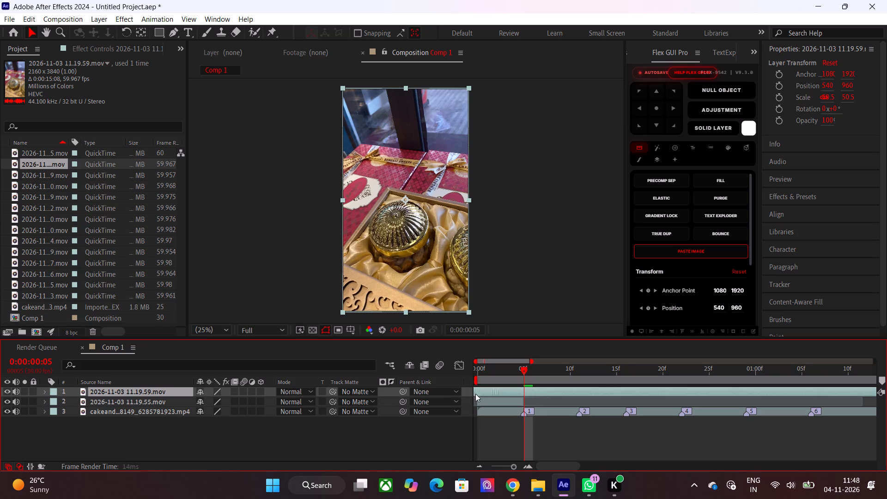
pyautogui.moveTo(475, 394); pyautogui.dragTo(452, 394)
pyautogui.moveTo(829, 393); pyautogui.dragTo(724, 396)
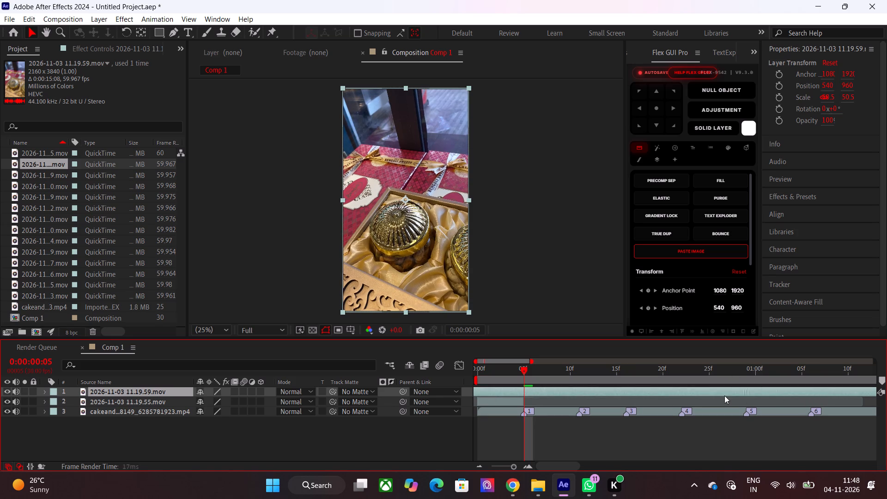
pyautogui.moveTo(724, 396); pyautogui.dragTo(399, 401)
pyautogui.click(834, 392)
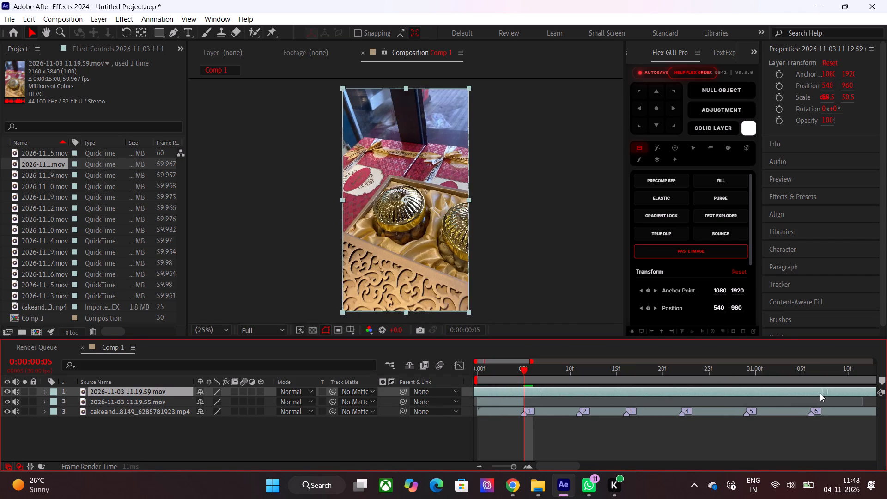
# Trim the 2026-11-03 11.19.59.mov layer to run from marker 1 at 05f to marker 2 at 11f.
pyautogui.moveTo(531, 370); pyautogui.dragTo(571, 373)
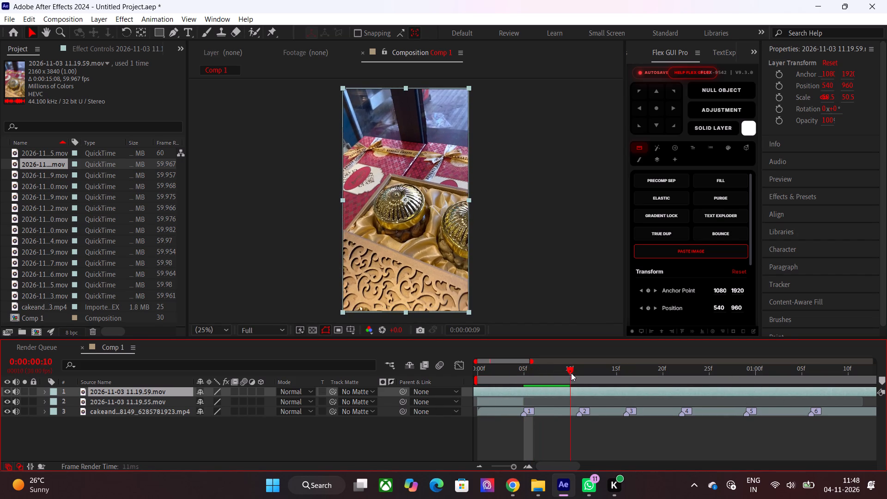
pyautogui.moveTo(571, 373); pyautogui.dragTo(526, 379)
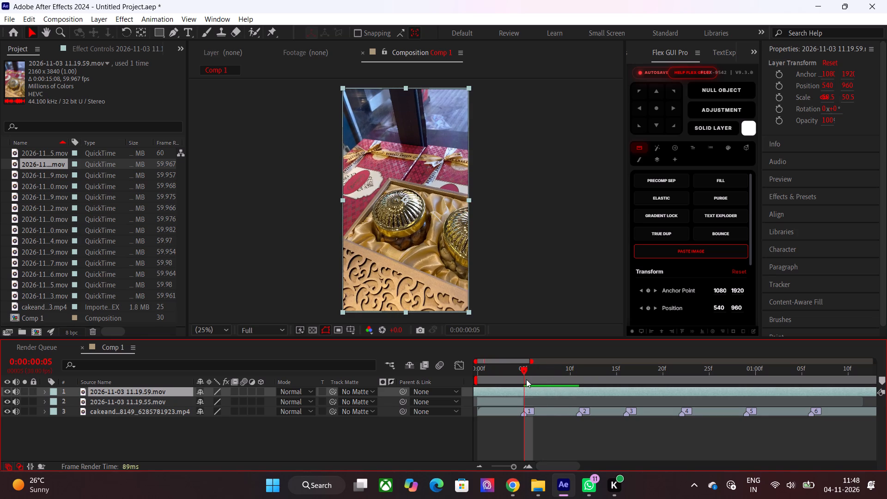
pyautogui.hotkey('alt', '[')
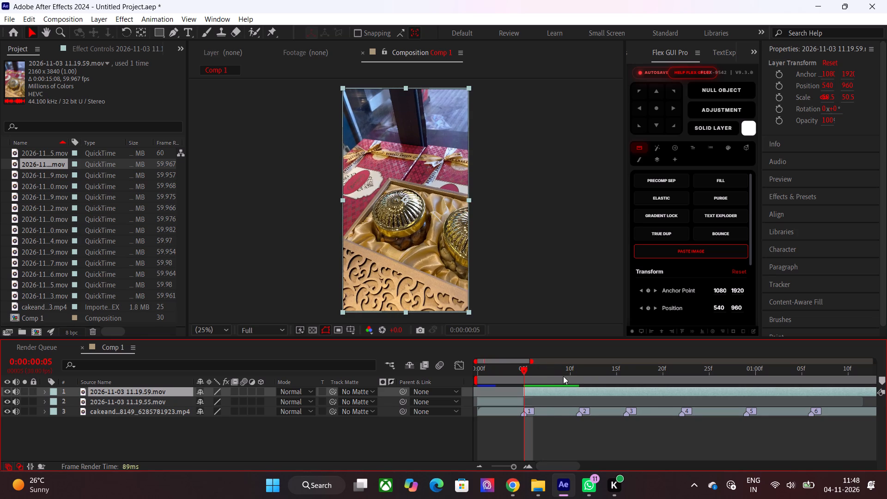
pyautogui.keyDown('shift'); pyautogui.moveTo(563, 376); pyautogui.dragTo(583, 376); pyautogui.keyUp('shift')
pyautogui.hotkey('alt', ']')
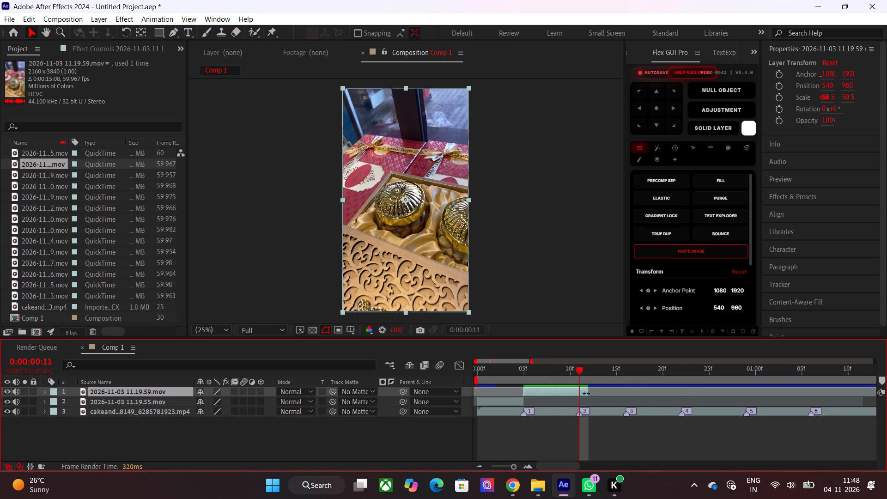
pyautogui.keyDown('shift'); pyautogui.click(586, 393); pyautogui.keyUp('shift')
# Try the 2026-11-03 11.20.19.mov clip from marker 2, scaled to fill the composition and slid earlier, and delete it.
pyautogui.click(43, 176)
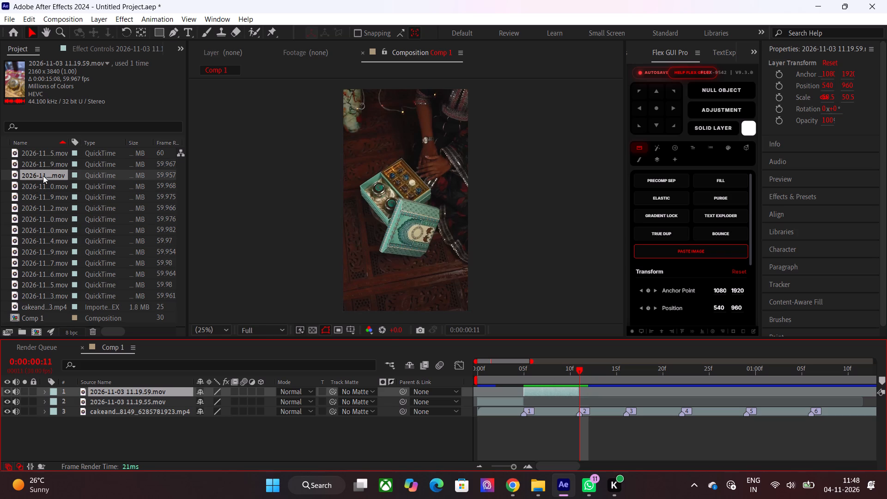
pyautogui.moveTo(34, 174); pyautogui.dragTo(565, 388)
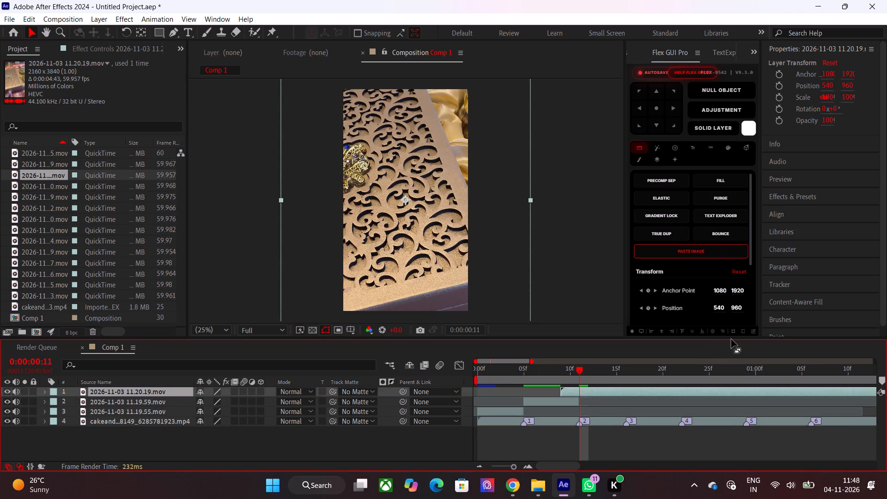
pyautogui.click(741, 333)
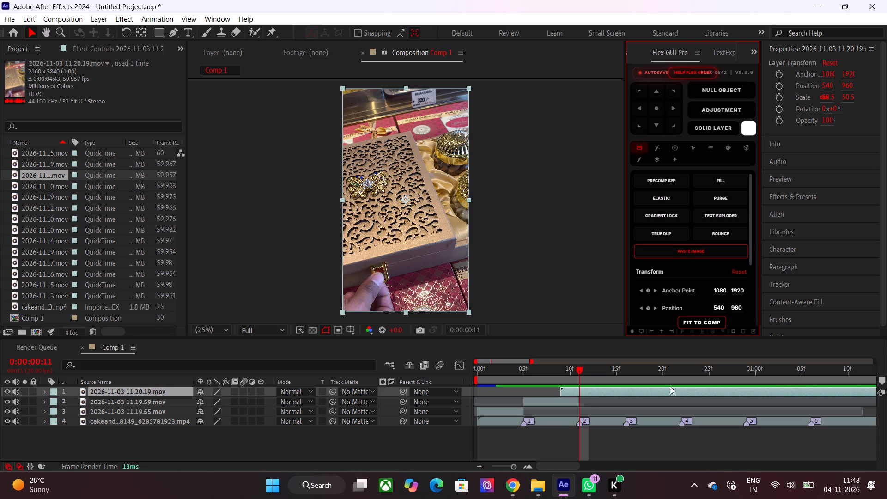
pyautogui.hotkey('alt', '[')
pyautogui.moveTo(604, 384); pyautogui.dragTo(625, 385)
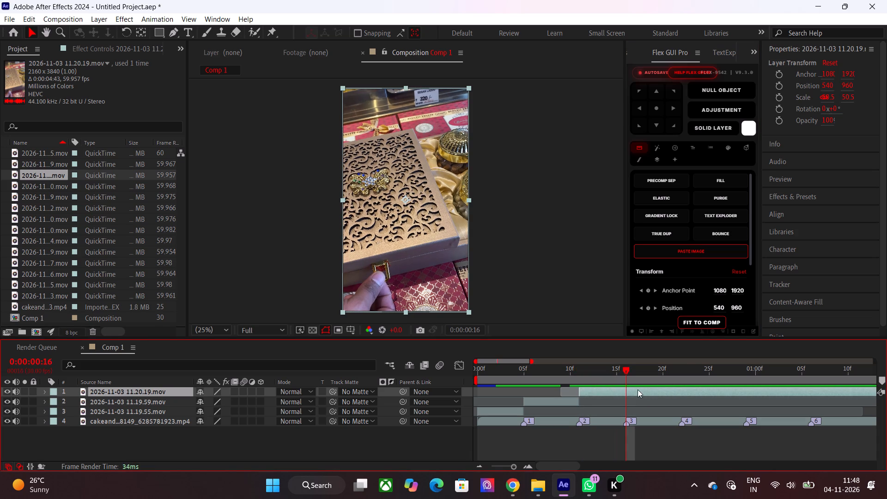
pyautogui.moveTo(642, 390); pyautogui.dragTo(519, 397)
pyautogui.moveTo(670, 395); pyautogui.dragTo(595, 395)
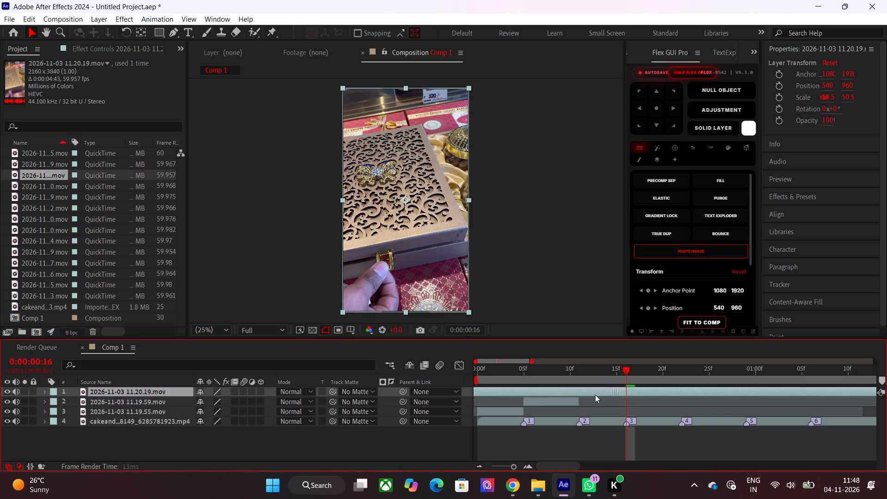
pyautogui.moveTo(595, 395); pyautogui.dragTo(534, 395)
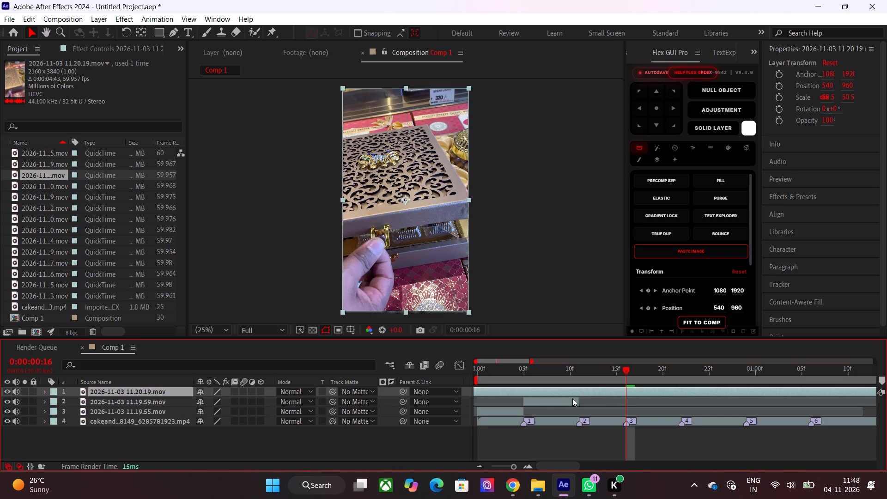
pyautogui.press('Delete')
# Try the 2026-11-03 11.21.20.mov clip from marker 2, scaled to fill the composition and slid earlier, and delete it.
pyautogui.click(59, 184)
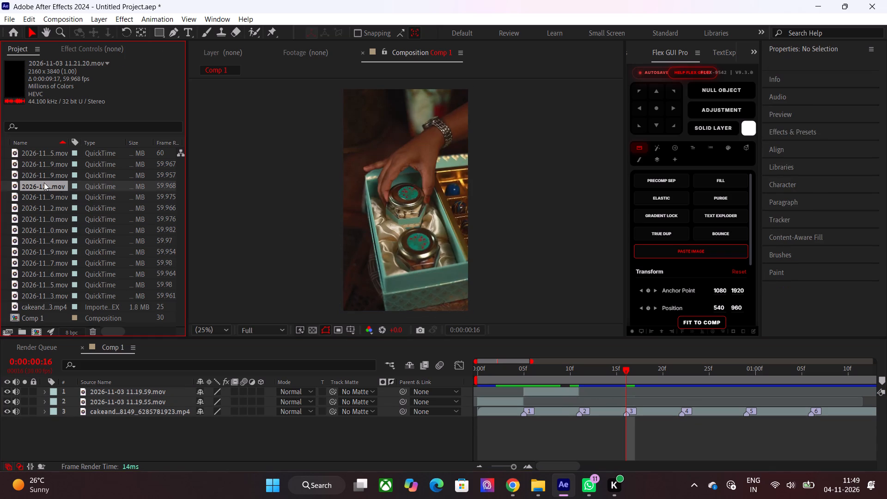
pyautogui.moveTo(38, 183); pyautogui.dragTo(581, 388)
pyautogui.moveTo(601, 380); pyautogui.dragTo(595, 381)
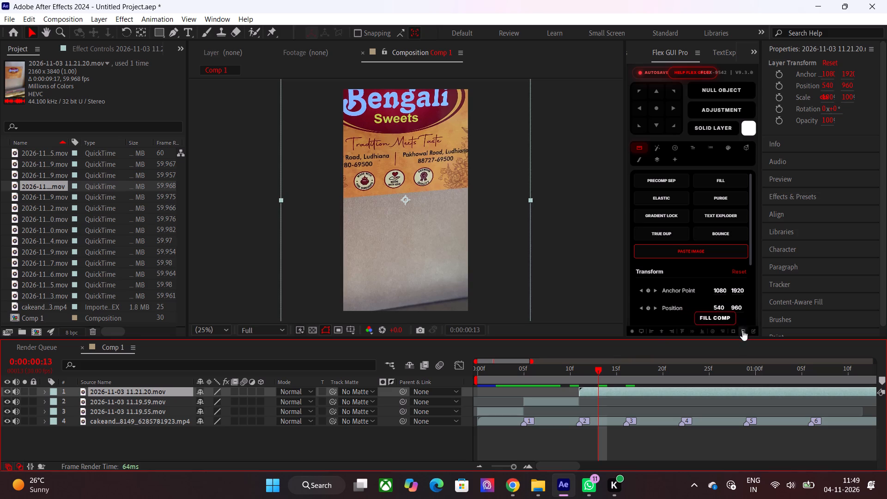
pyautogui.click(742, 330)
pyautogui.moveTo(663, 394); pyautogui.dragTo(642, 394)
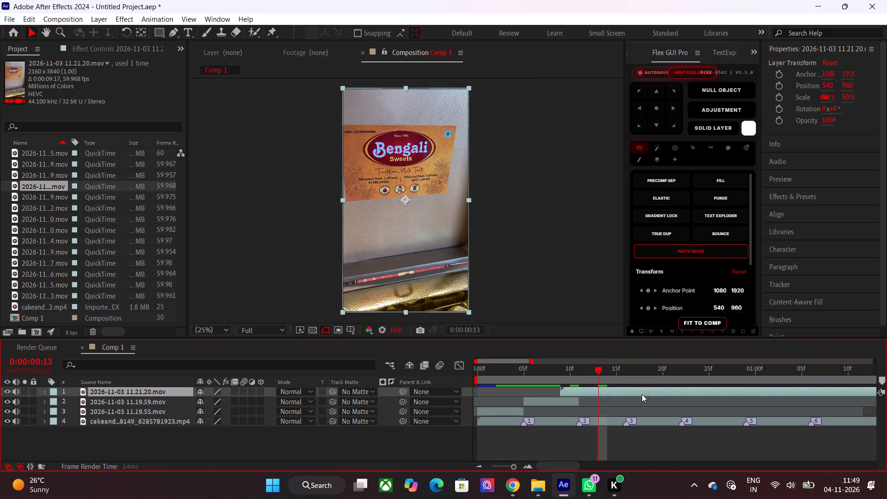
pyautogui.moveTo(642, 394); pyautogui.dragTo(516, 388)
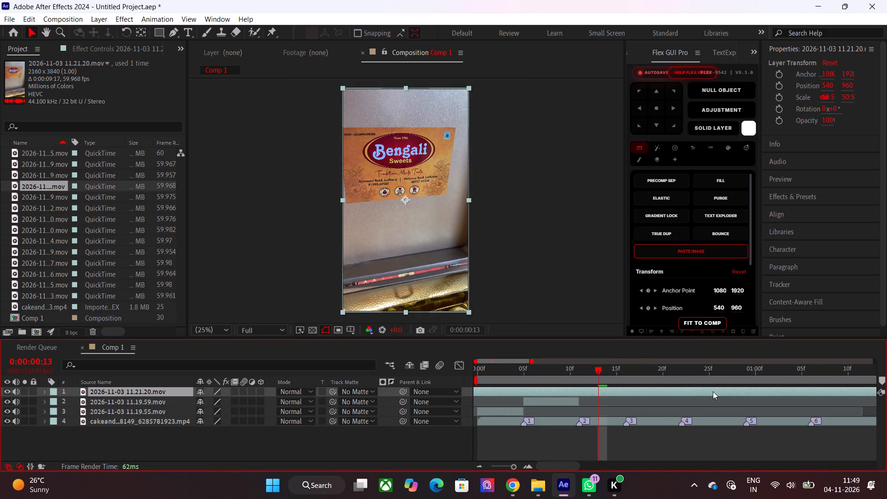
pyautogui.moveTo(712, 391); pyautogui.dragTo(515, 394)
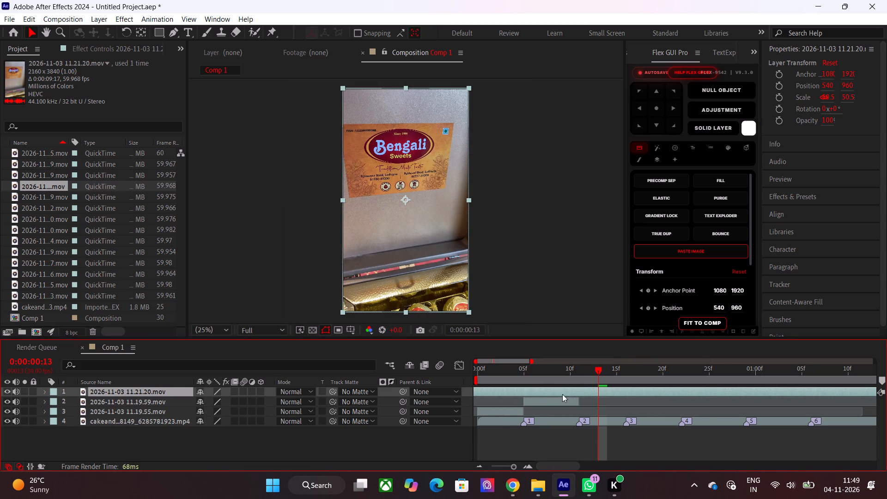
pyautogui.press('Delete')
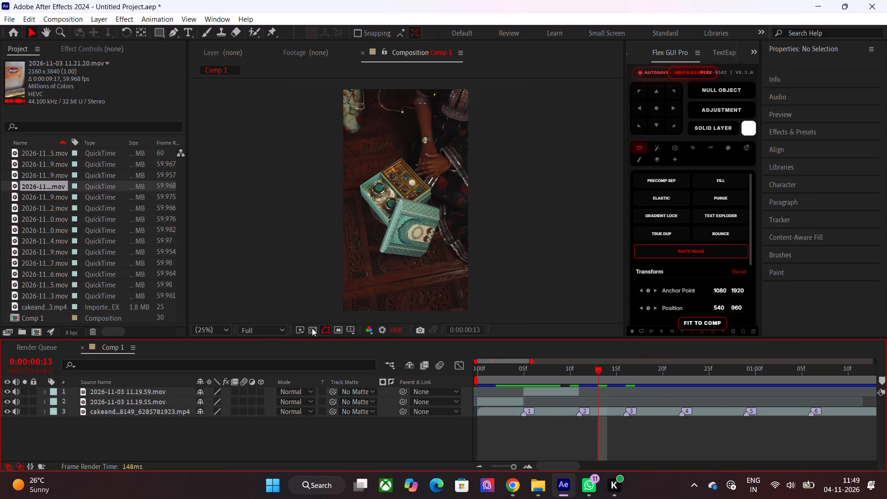
# Preview the footage clips from 2026-11-03 11.21.39.mov through 11.22.39.mov to choose the shot that follows marker 2.
pyautogui.doubleClick(39, 196)
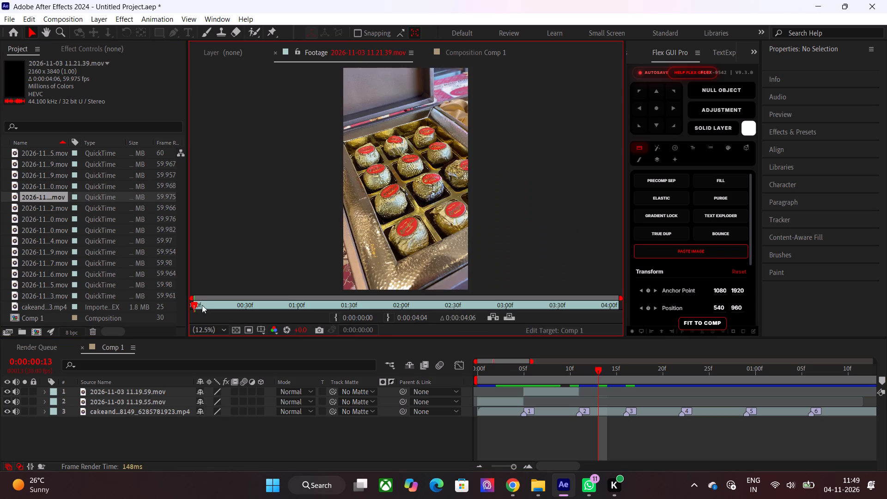
pyautogui.doubleClick(37, 211)
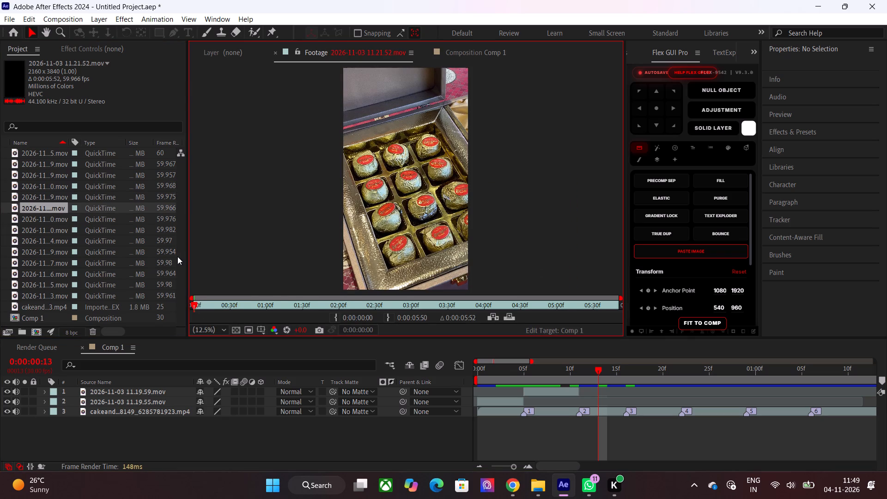
pyautogui.doubleClick(52, 221)
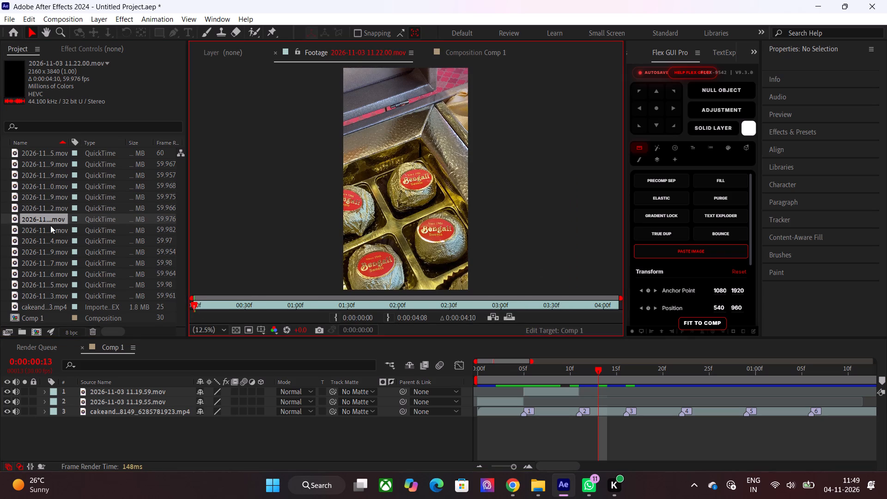
pyautogui.doubleClick(49, 229)
pyautogui.doubleClick(45, 243)
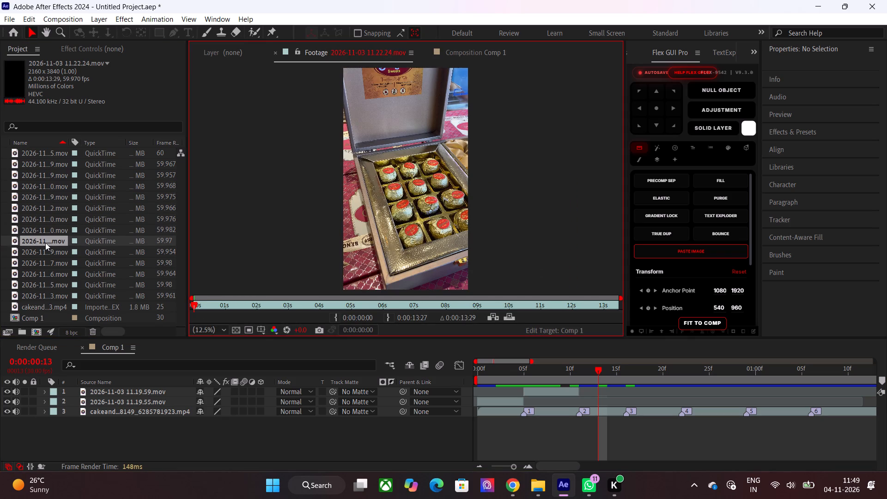
pyautogui.doubleClick(45, 249)
pyautogui.doubleClick(45, 257)
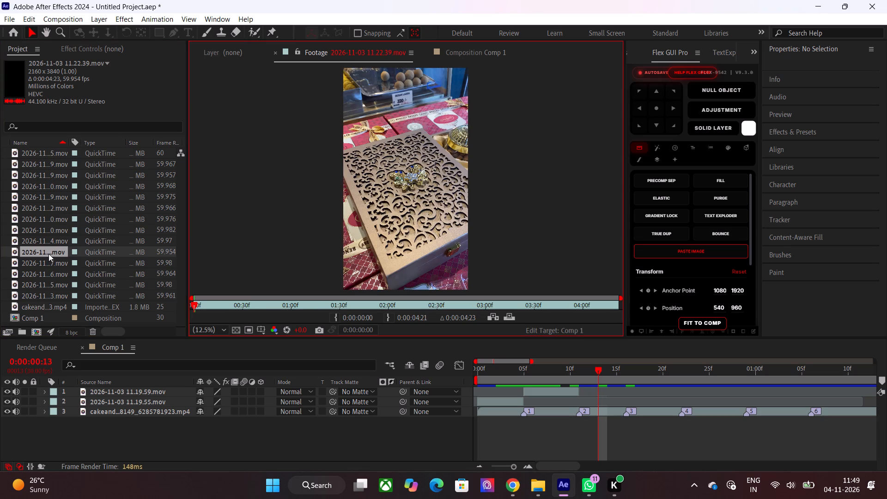
pyautogui.doubleClick(51, 245)
pyautogui.click(51, 254)
pyautogui.click(51, 254)
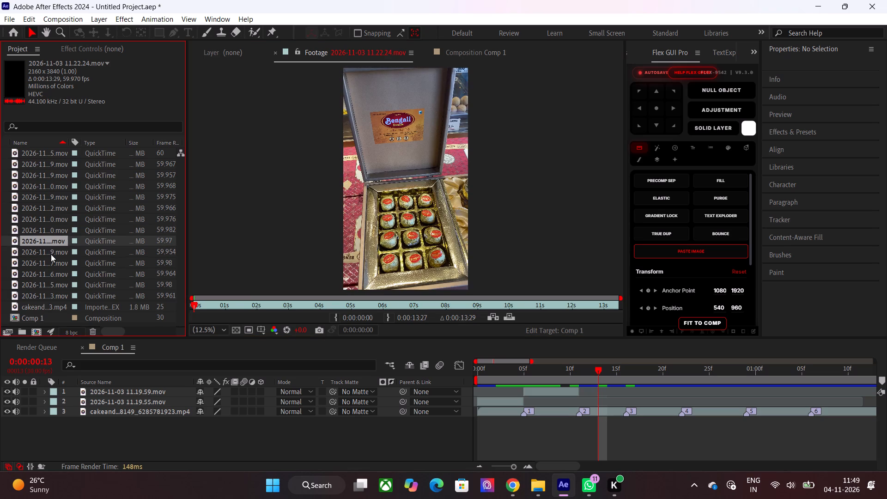
pyautogui.doubleClick(53, 254)
pyautogui.moveTo(193, 305); pyautogui.dragTo(264, 305)
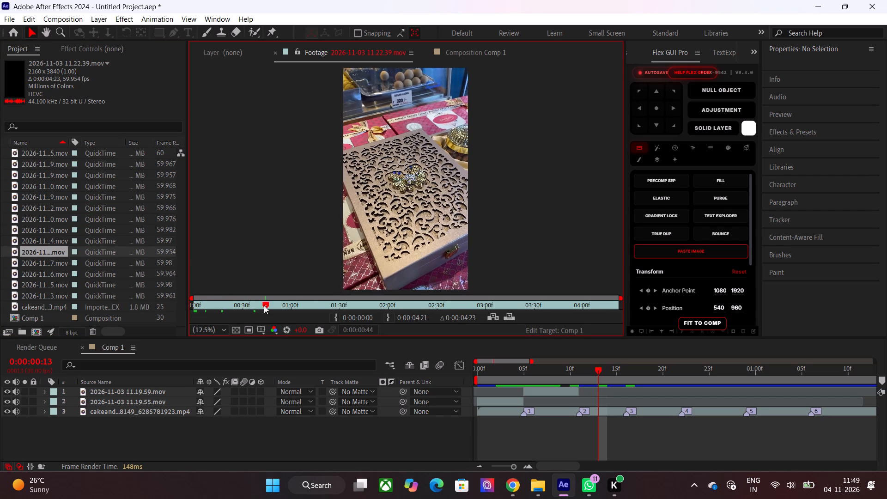
pyautogui.moveTo(264, 305); pyautogui.dragTo(420, 308)
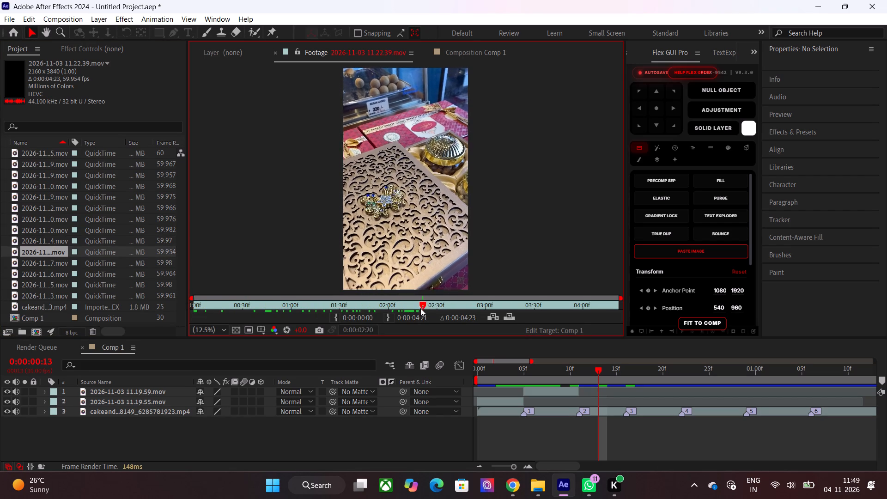
pyautogui.moveTo(420, 308); pyautogui.dragTo(352, 311)
# Add the 2026-11-03 11.22.39.mov clip as the top layer, scaled to fill the composition and slid earlier to use later footage.
pyautogui.moveTo(39, 249); pyautogui.dragTo(583, 389)
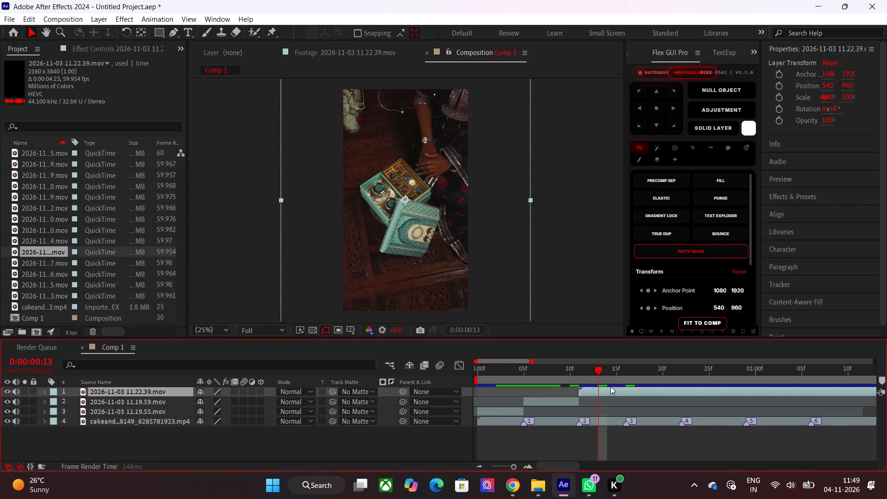
pyautogui.moveTo(622, 393); pyautogui.dragTo(592, 391)
pyautogui.click(747, 335)
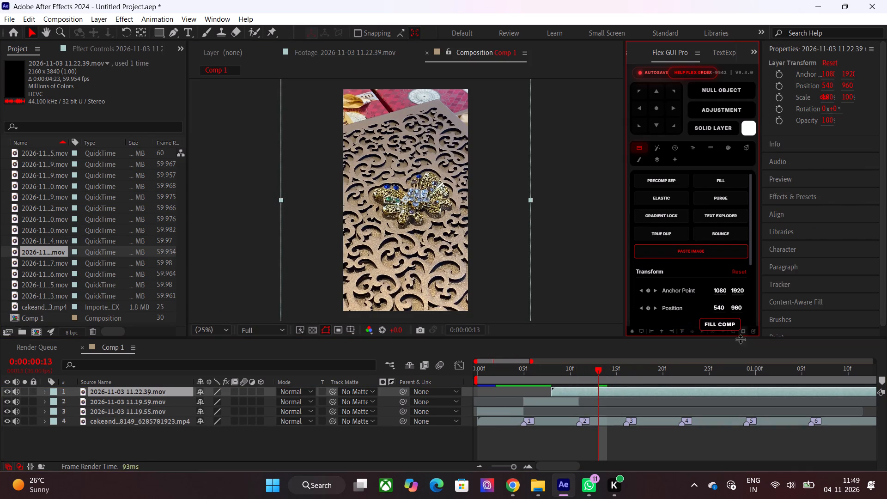
pyautogui.click(742, 331)
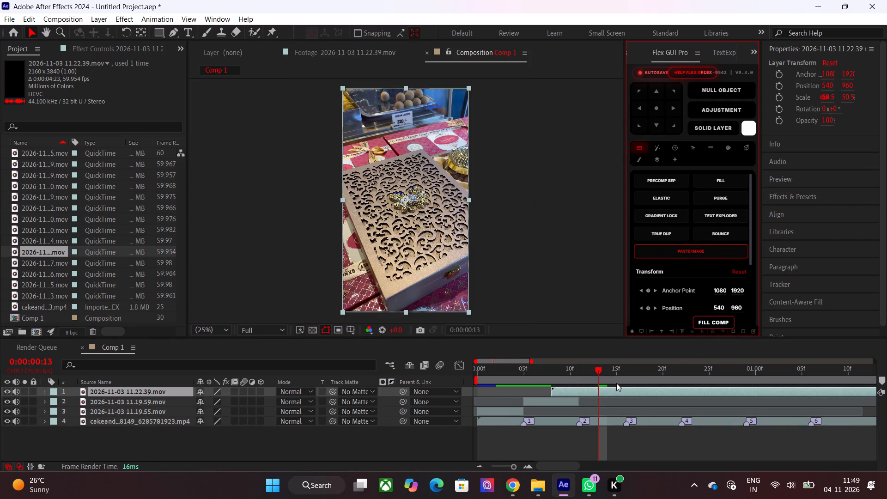
pyautogui.moveTo(640, 395); pyautogui.dragTo(465, 395)
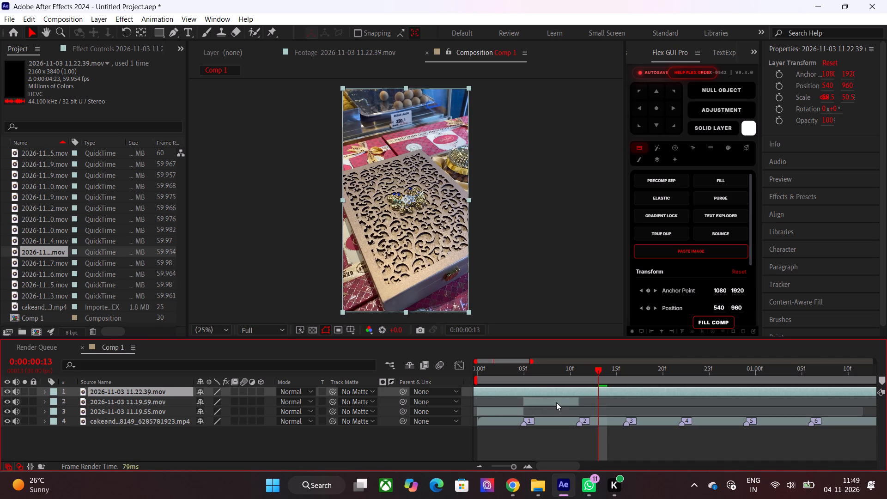
# Scale the 2026-11-03 11.22.39.mov layer to 63.5% and move it up in the frame to position 540, 724.
pyautogui.press('s')
pyautogui.moveTo(227, 401); pyautogui.dragTo(231, 401)
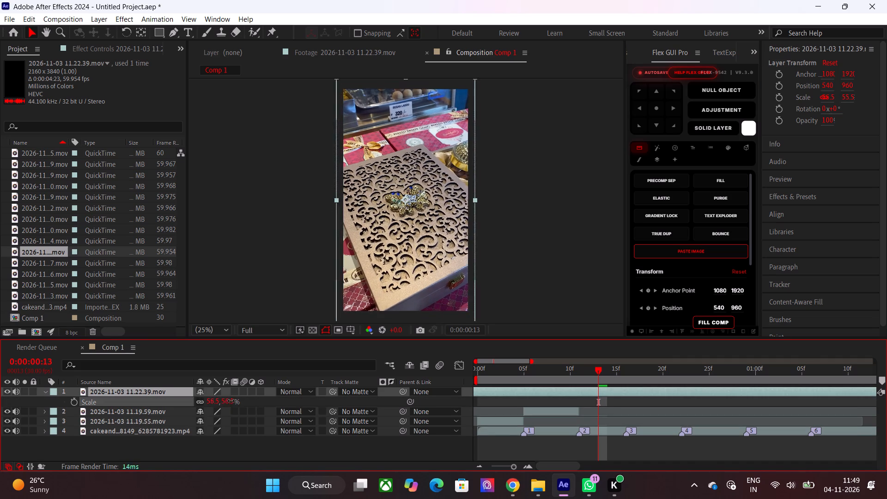
pyautogui.moveTo(231, 401); pyautogui.dragTo(235, 401)
pyautogui.moveTo(429, 271); pyautogui.dragTo(428, 240)
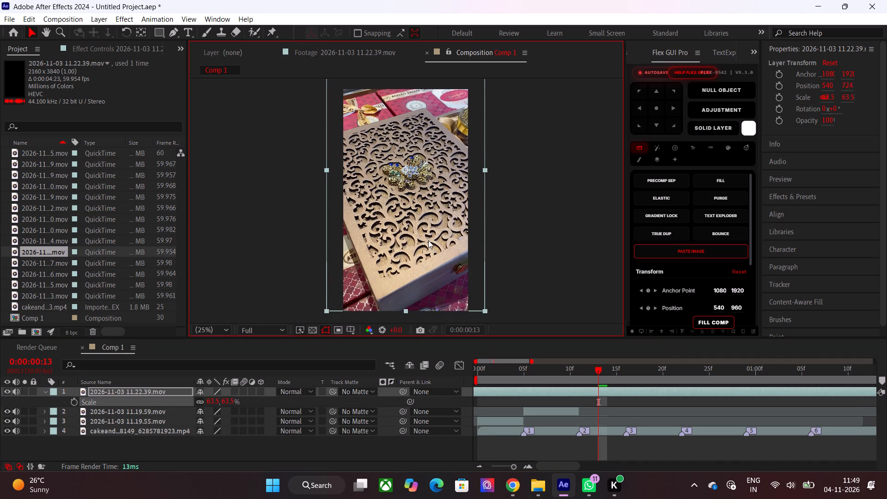
# Nudge the 2026-11-03 11.22.39.mov layer to position 540, 716 and trim its start to marker 2.
pyautogui.moveTo(428, 240); pyautogui.dragTo(428, 243)
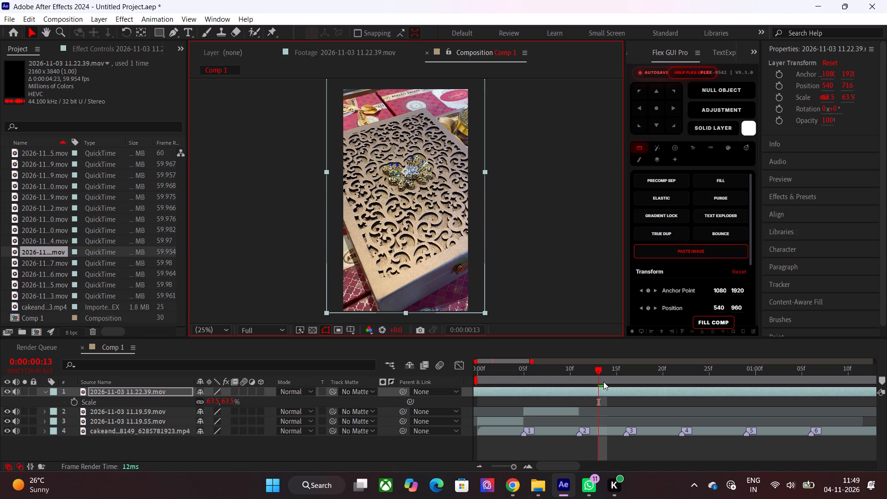
pyautogui.moveTo(602, 377); pyautogui.dragTo(587, 377)
pyautogui.hotkey('alt', '[')
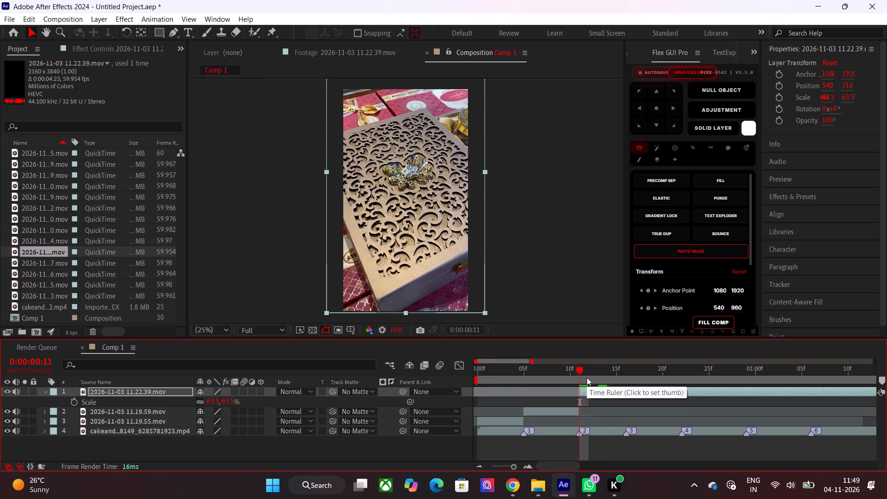
# Slide the 2026-11-03 11.22.39.mov layer earlier to use later footage and trim it to run from marker 2 to marker 3.
pyautogui.moveTo(588, 377); pyautogui.dragTo(618, 378)
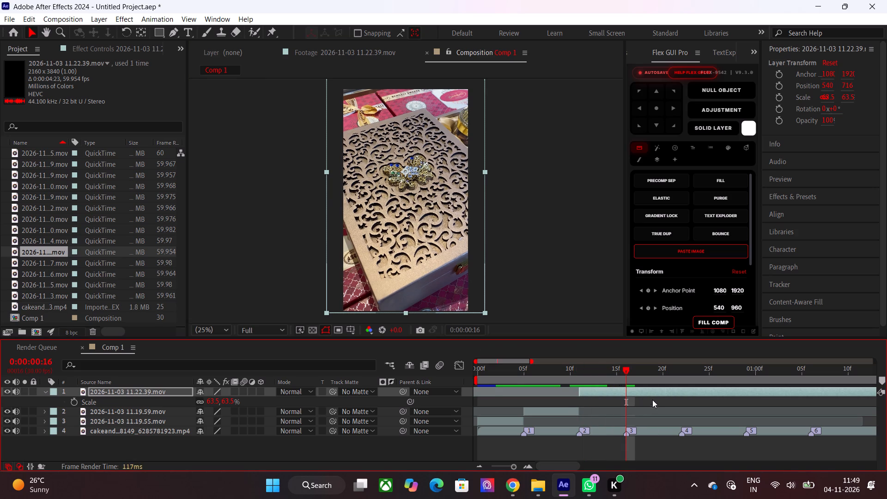
pyautogui.click(662, 386)
pyautogui.moveTo(673, 390); pyautogui.dragTo(601, 391)
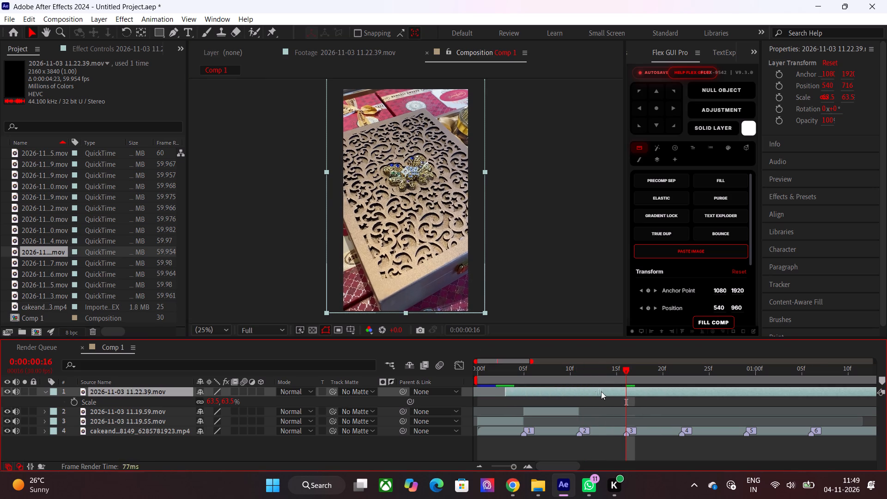
pyautogui.moveTo(601, 391); pyautogui.dragTo(451, 393)
pyautogui.moveTo(585, 375); pyautogui.dragTo(579, 377)
pyautogui.moveTo(606, 390); pyautogui.dragTo(587, 392)
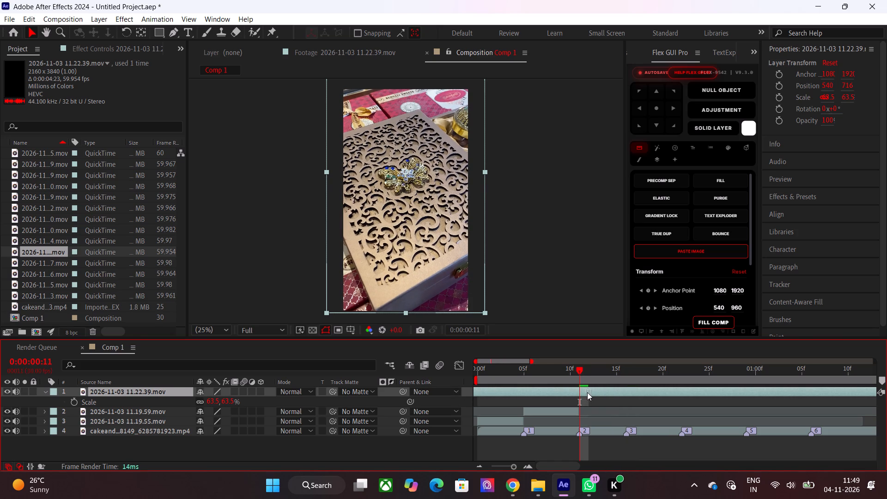
pyautogui.moveTo(587, 392); pyautogui.dragTo(625, 396)
pyautogui.hotkey('alt', '[')
pyautogui.moveTo(617, 373); pyautogui.dragTo(630, 373)
pyautogui.hotkey('alt', ']')
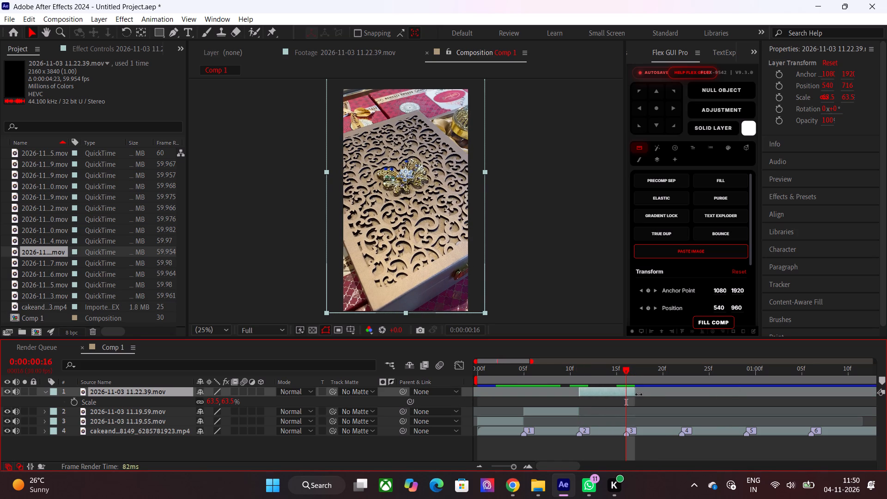
pyautogui.keyDown('shift'); pyautogui.moveTo(635, 393); pyautogui.dragTo(628, 393); pyautogui.keyUp('shift')
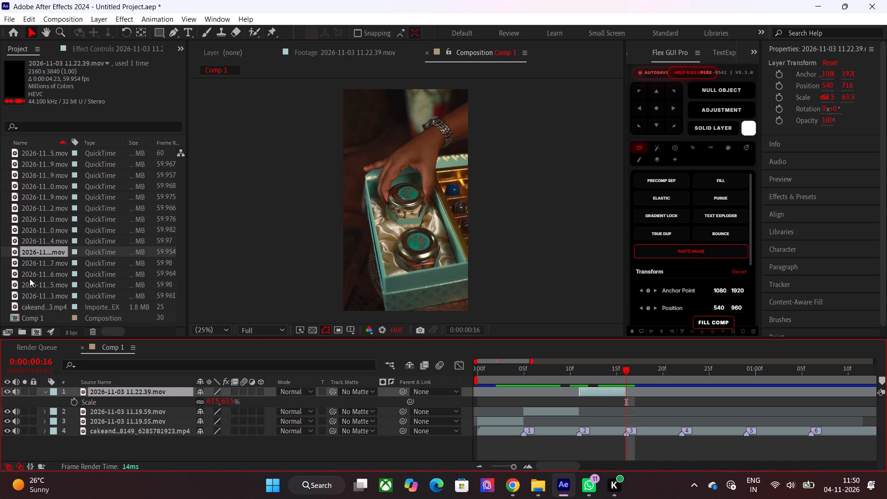
# Add the 2026-11-03 11.22.47.mov clip as the top layer starting at marker 3, scaled to fill the composition.
pyautogui.doubleClick(44, 263)
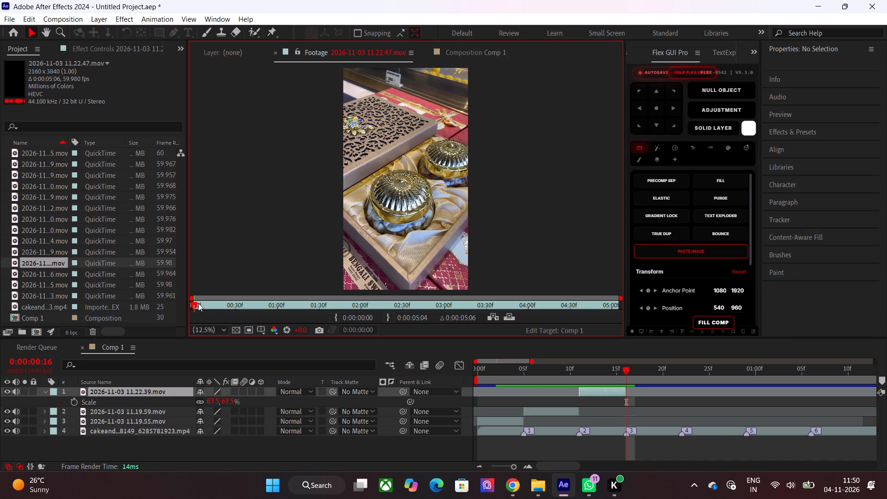
pyautogui.moveTo(59, 266); pyautogui.dragTo(630, 388)
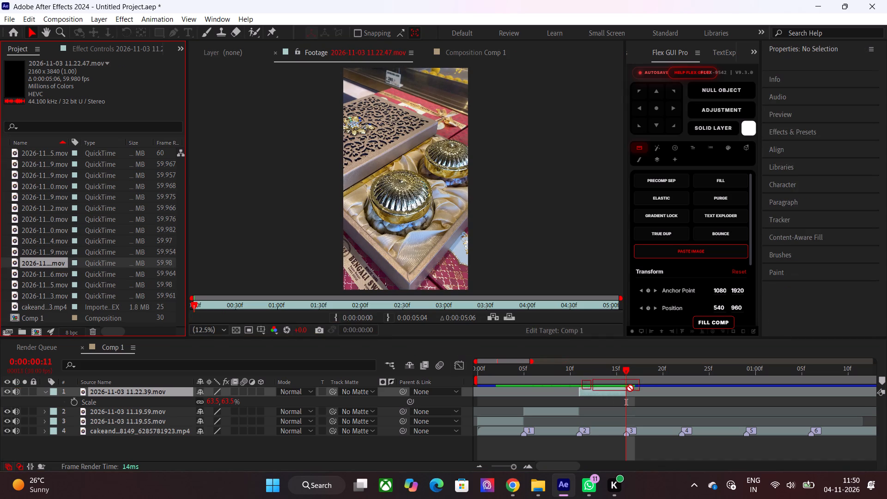
pyautogui.moveTo(630, 388); pyautogui.dragTo(630, 390)
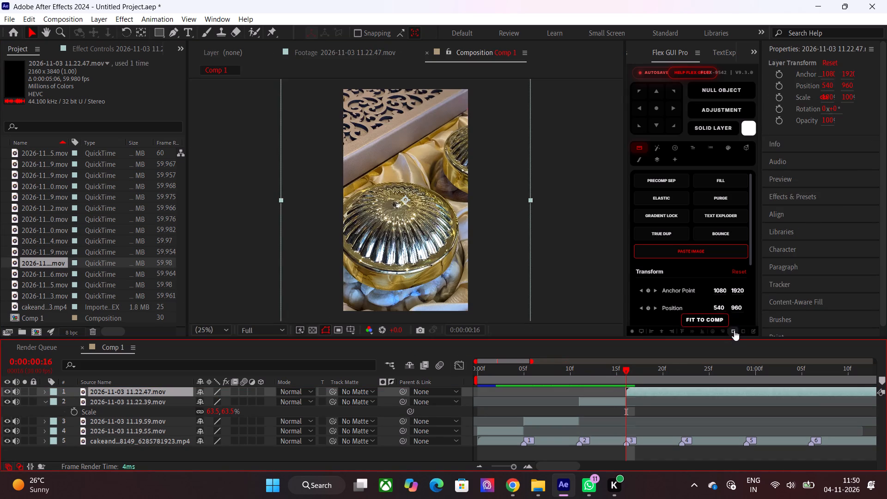
pyautogui.click(741, 334)
# Slide the 2026-11-03 11.22.47.mov layer earlier to use later footage and trim it to run from marker 3 to marker 4.
pyautogui.moveTo(683, 393); pyautogui.dragTo(663, 393)
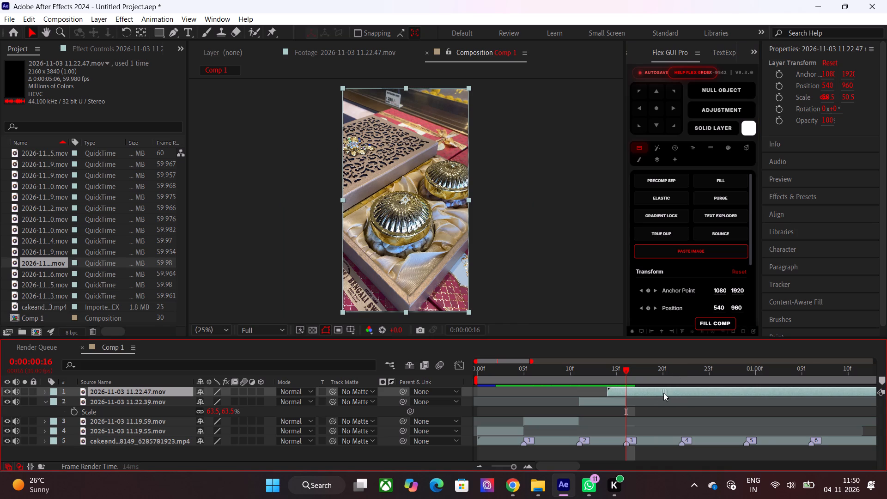
pyautogui.moveTo(663, 393); pyautogui.dragTo(504, 394)
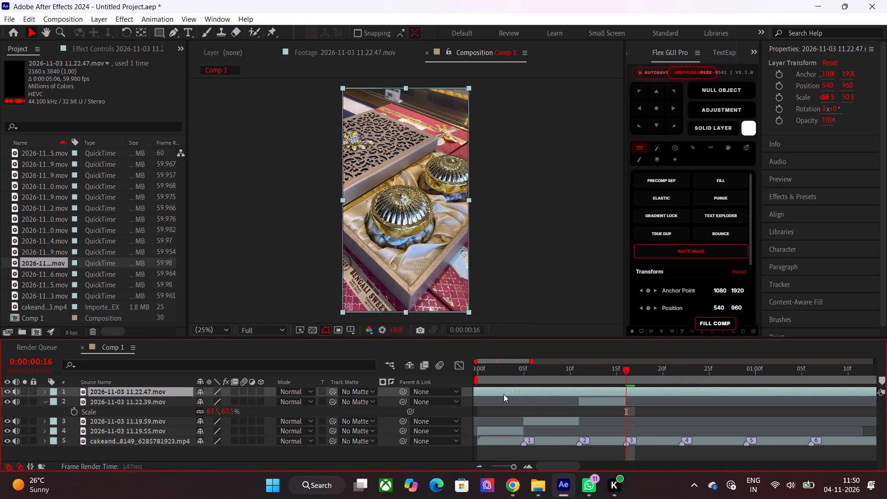
pyautogui.moveTo(504, 394); pyautogui.dragTo(458, 394)
pyautogui.moveTo(742, 392); pyautogui.dragTo(597, 388)
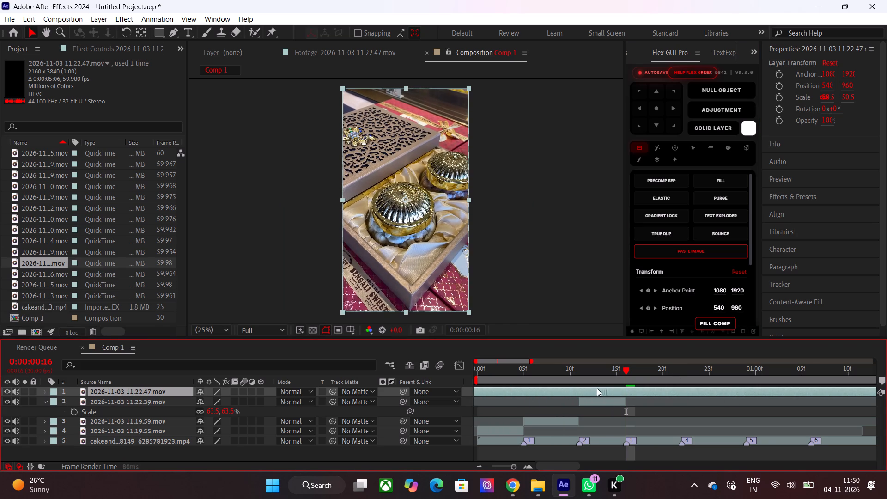
pyautogui.moveTo(597, 388); pyautogui.dragTo(619, 388)
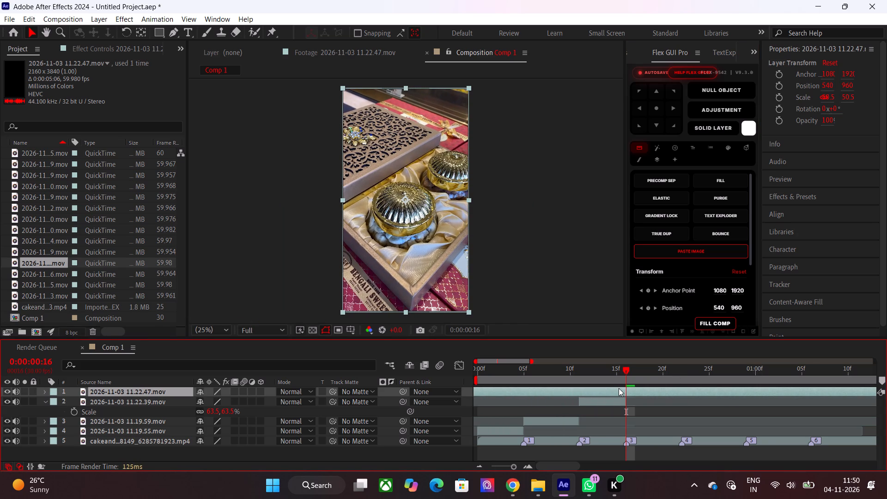
pyautogui.hotkey('alt', '[')
pyautogui.moveTo(648, 379); pyautogui.dragTo(681, 386)
pyautogui.hotkey('alt', ']')
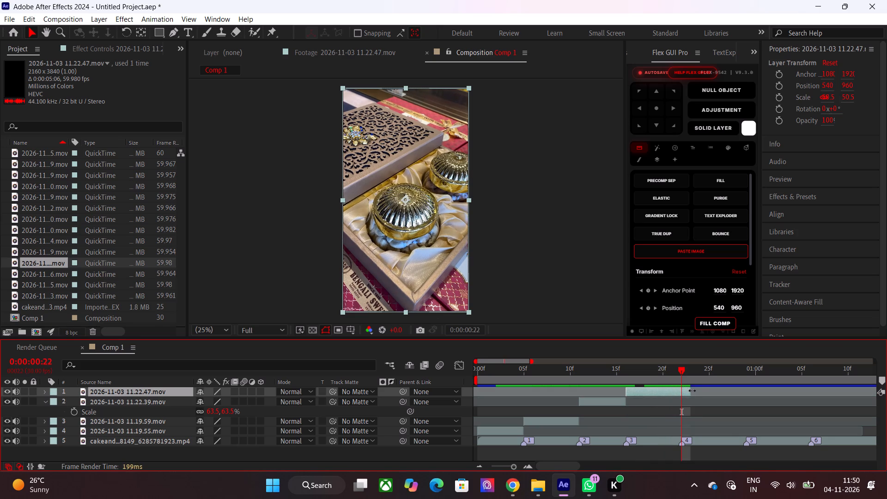
pyautogui.moveTo(692, 391); pyautogui.dragTo(683, 396)
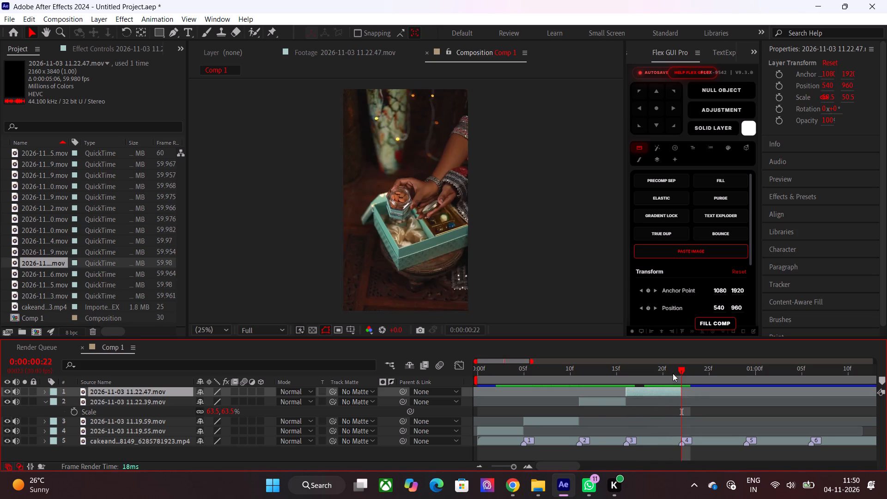
# Review the cut up to marker 4 and preview the 2026-11-03 11.22.56.mov clip as a candidate for the next shot.
pyautogui.moveTo(673, 373); pyautogui.dragTo(529, 392)
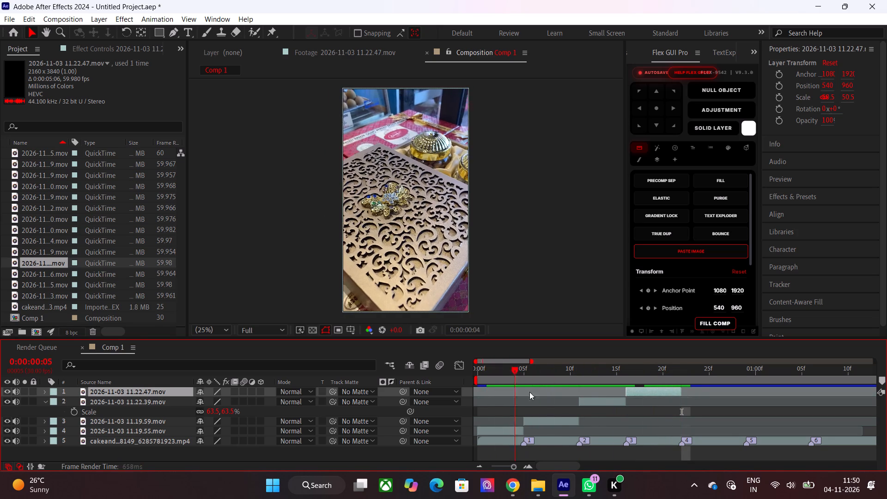
pyautogui.moveTo(529, 392); pyautogui.dragTo(667, 424)
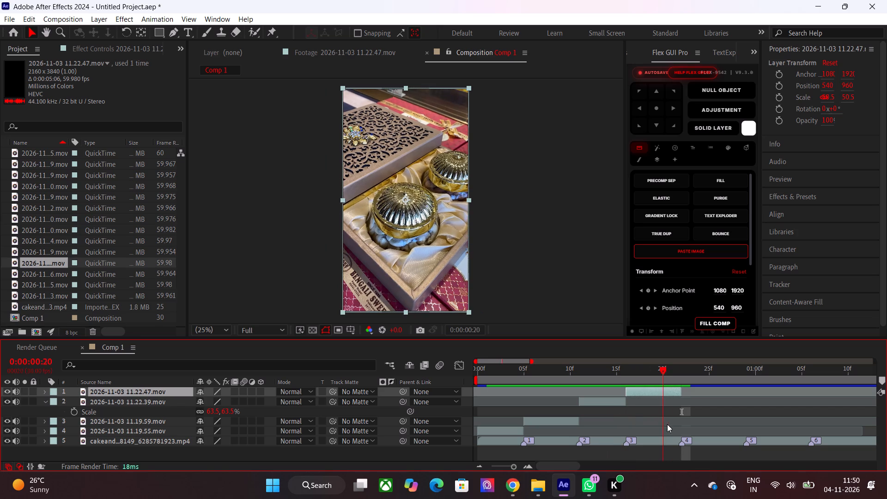
pyautogui.moveTo(667, 424); pyautogui.dragTo(685, 428)
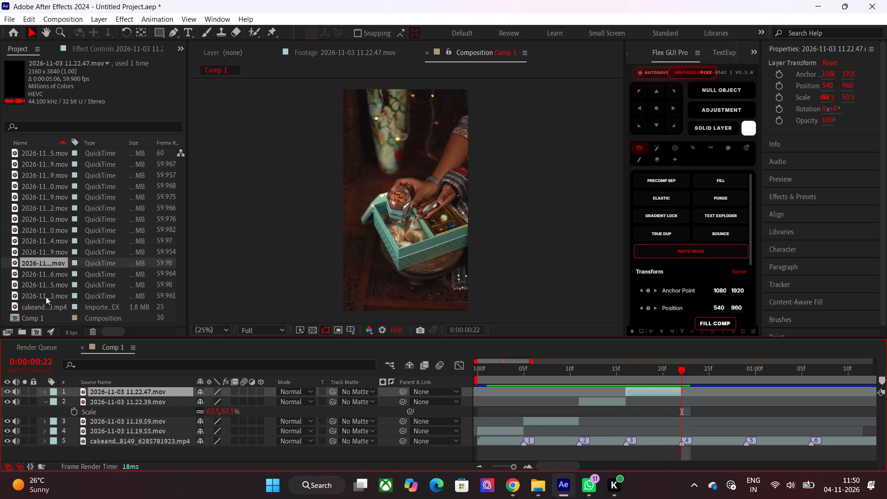
pyautogui.doubleClick(41, 273)
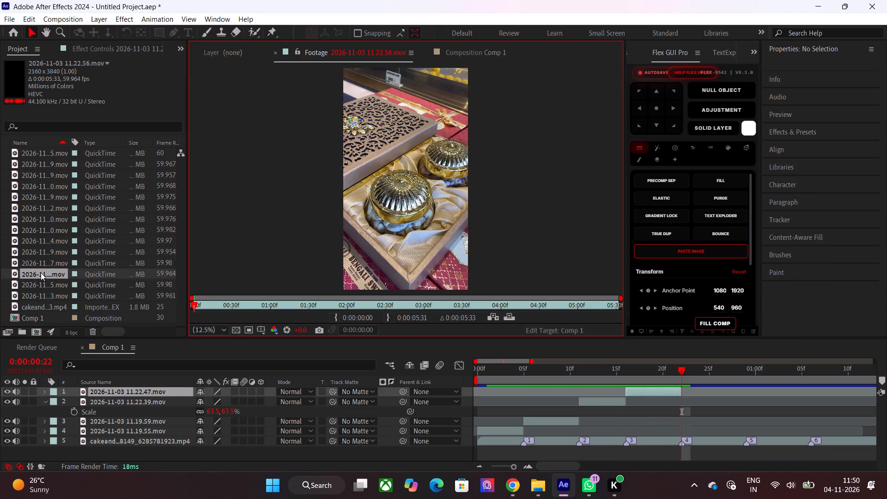
pyautogui.moveTo(194, 303); pyautogui.dragTo(287, 305)
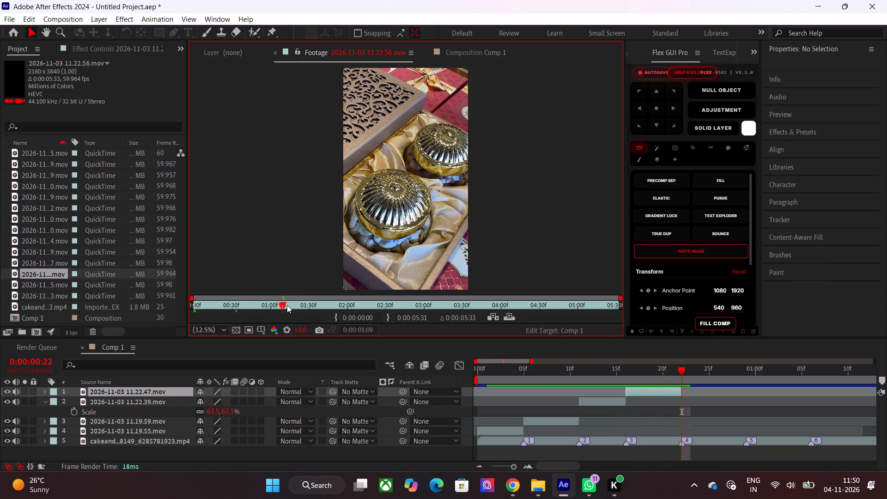
pyautogui.moveTo(287, 305); pyautogui.dragTo(503, 318)
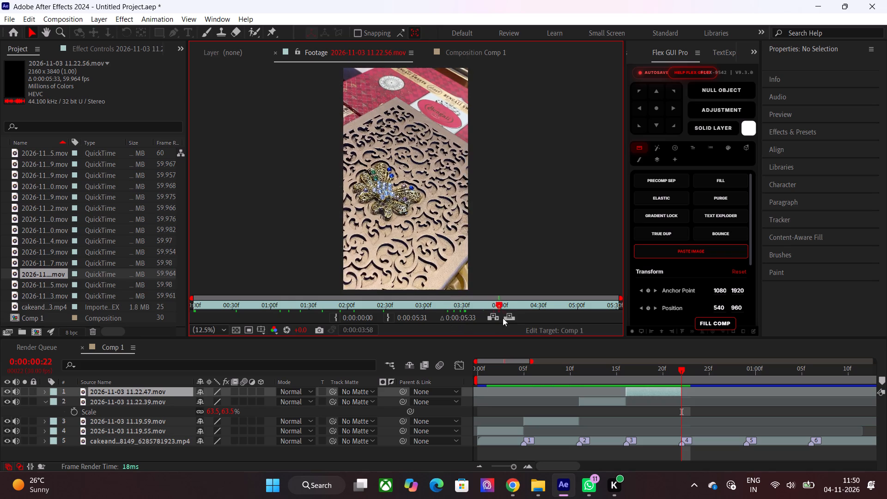
pyautogui.moveTo(503, 318); pyautogui.dragTo(595, 323)
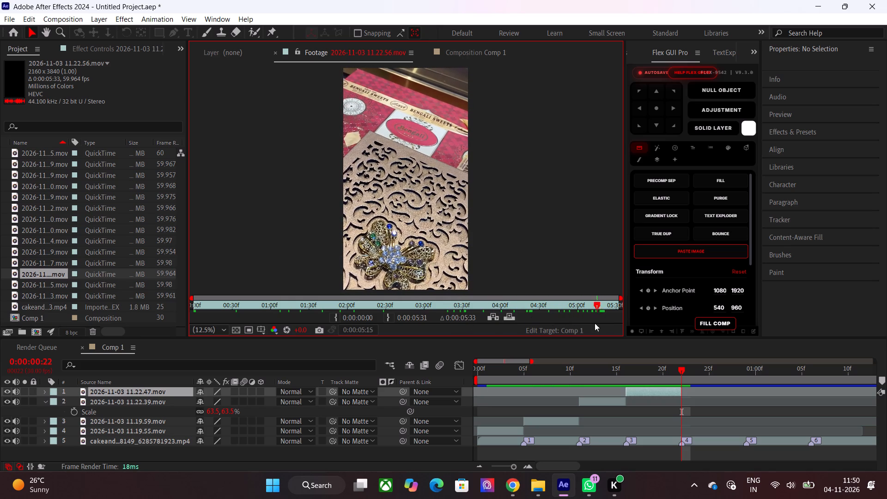
pyautogui.moveTo(595, 323); pyautogui.dragTo(520, 323)
# Preview the 2026-11-03 11.23.05.mov clip and set its footage in point to 0:00:01:44.
pyautogui.doubleClick(49, 285)
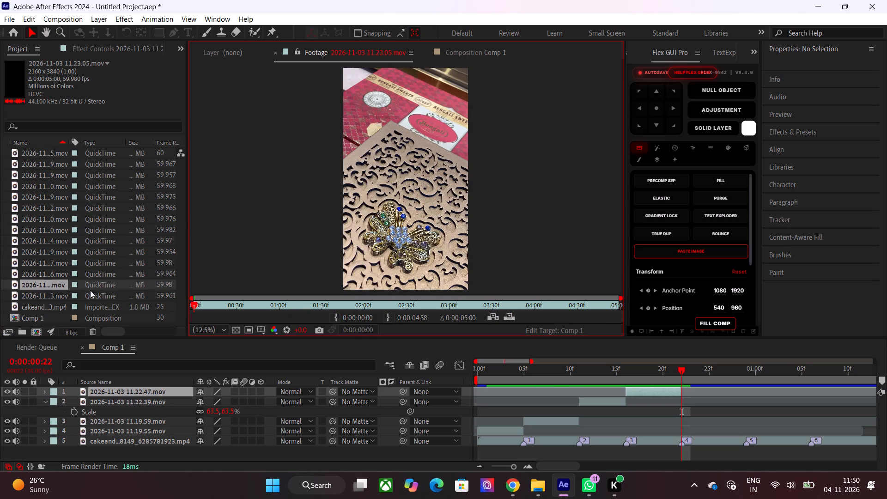
pyautogui.moveTo(191, 306); pyautogui.dragTo(300, 318)
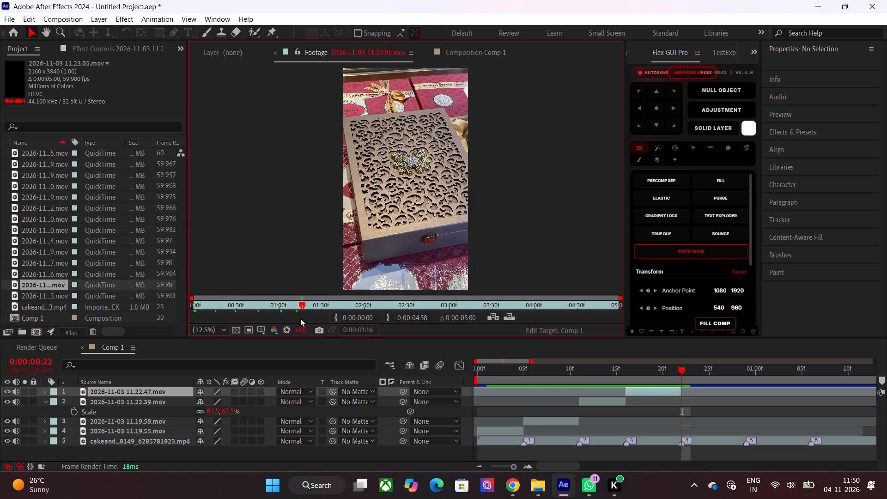
pyautogui.moveTo(300, 318); pyautogui.dragTo(354, 335)
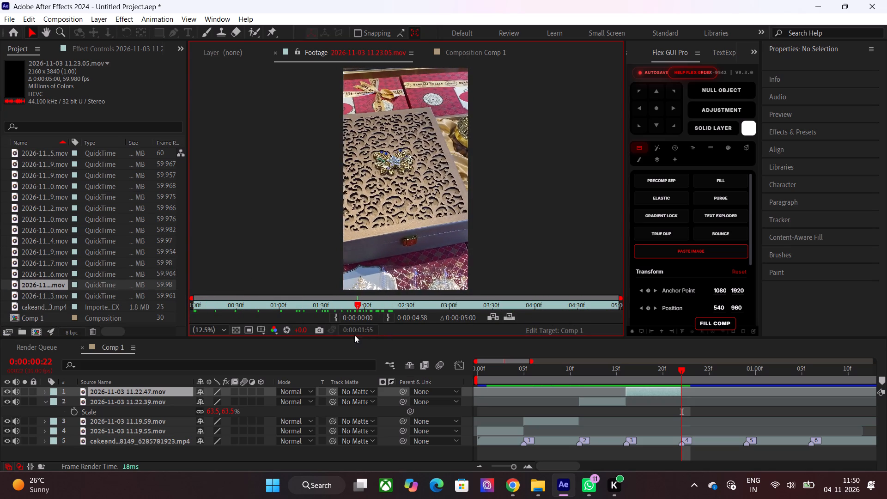
pyautogui.moveTo(354, 335); pyautogui.dragTo(340, 336)
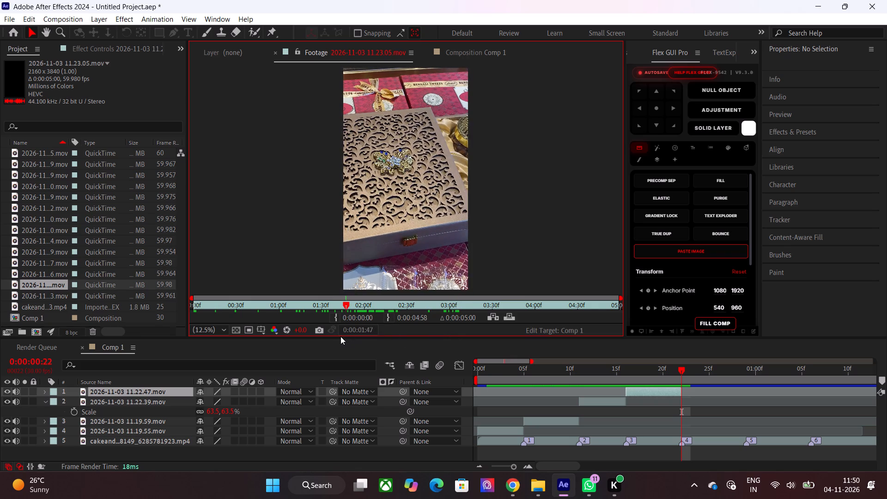
pyautogui.moveTo(340, 336); pyautogui.dragTo(339, 336)
pyautogui.click(337, 319)
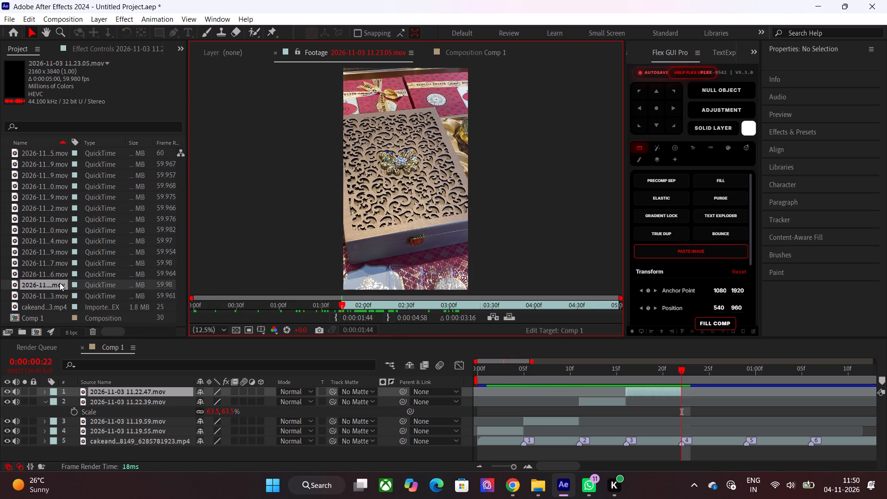
# Add the 2026-11-03 11.23.05.mov clip as the top layer starting at marker 4, scaled to fill the composition.
pyautogui.moveTo(58, 283); pyautogui.dragTo(689, 391)
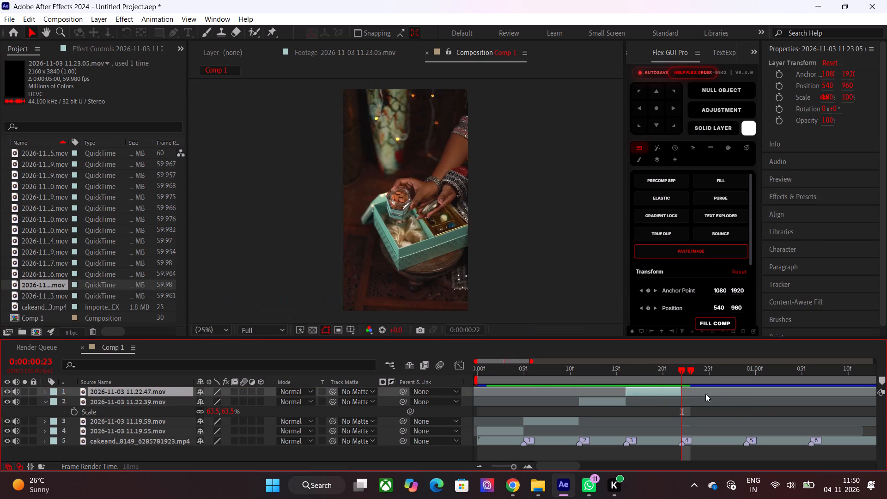
pyautogui.moveTo(711, 394); pyautogui.dragTo(703, 394)
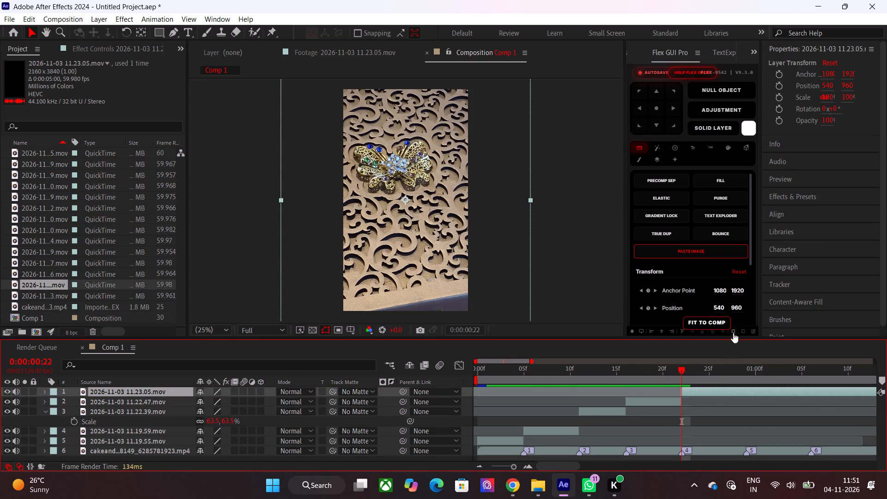
pyautogui.click(743, 331)
# Slide the 2026-11-03 11.23.05.mov layer earlier to use later footage and trim it to run from marker 4 to marker 5.
pyautogui.moveTo(683, 379); pyautogui.dragTo(716, 381)
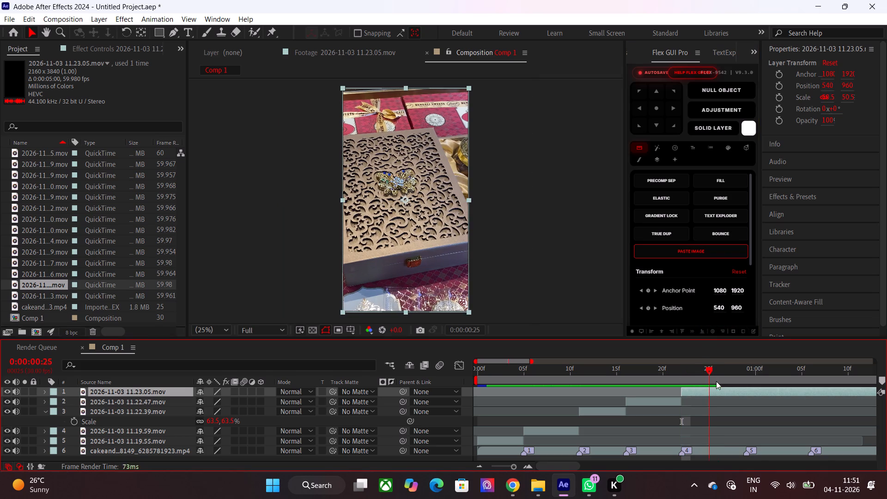
pyautogui.moveTo(716, 381); pyautogui.dragTo(749, 392)
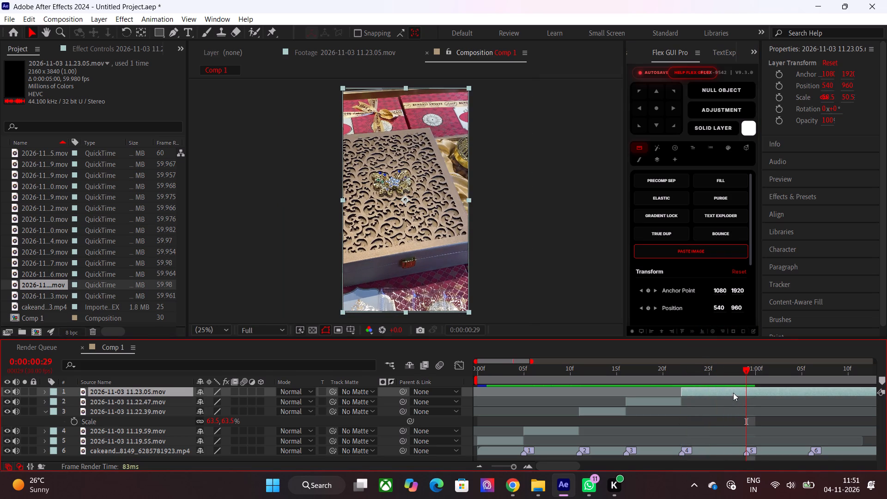
pyautogui.moveTo(733, 393); pyautogui.dragTo(550, 393)
pyautogui.moveTo(739, 388); pyautogui.dragTo(635, 393)
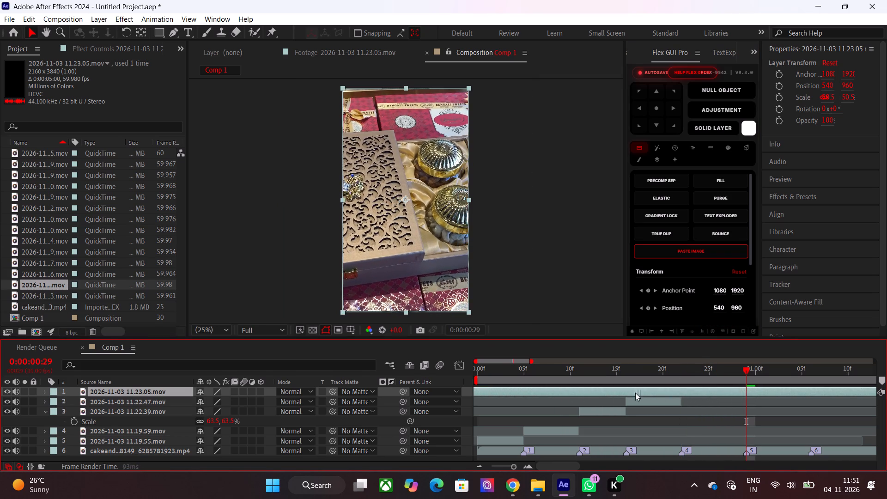
pyautogui.moveTo(635, 393); pyautogui.dragTo(545, 394)
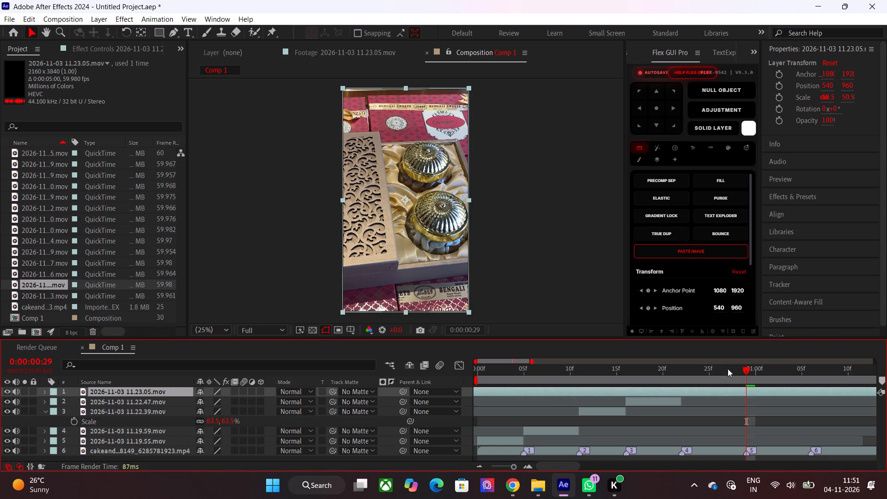
pyautogui.moveTo(724, 370); pyautogui.dragTo(677, 381)
pyautogui.hotkey('alt', '[')
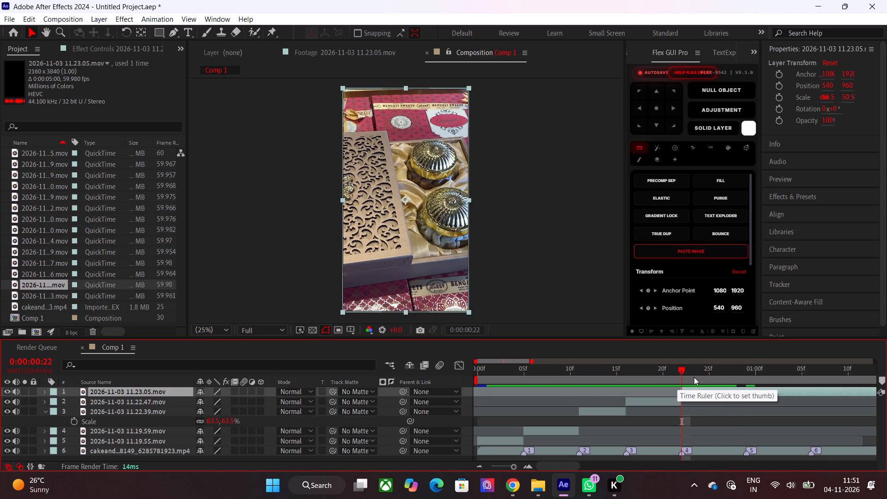
pyautogui.moveTo(694, 377); pyautogui.dragTo(749, 382)
pyautogui.hotkey('alt', ']')
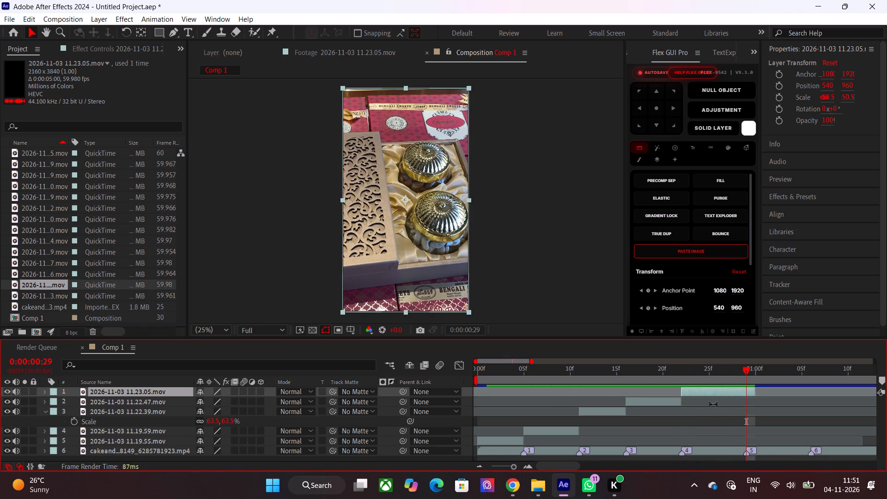
# Collapse the expanded properties of all layers in Comp 1 and clear the layer selection.
pyautogui.moveTo(560, 465); pyautogui.dragTo(577, 465)
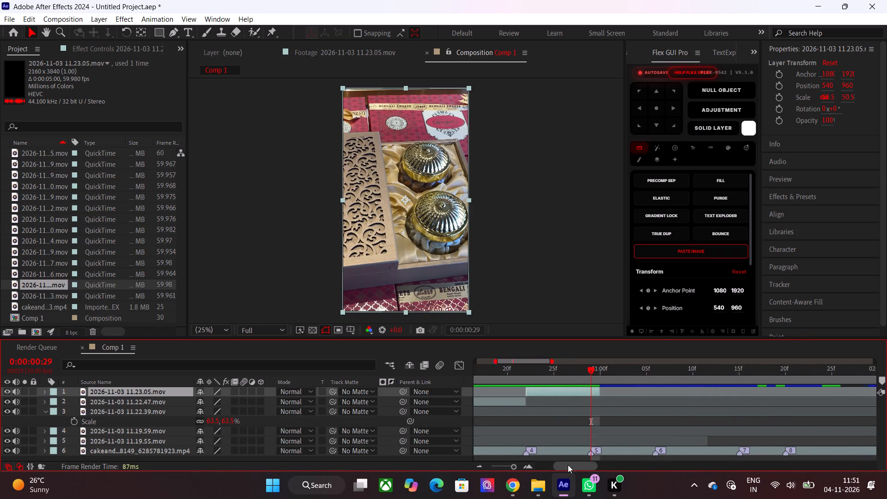
pyautogui.moveTo(511, 465); pyautogui.dragTo(502, 466)
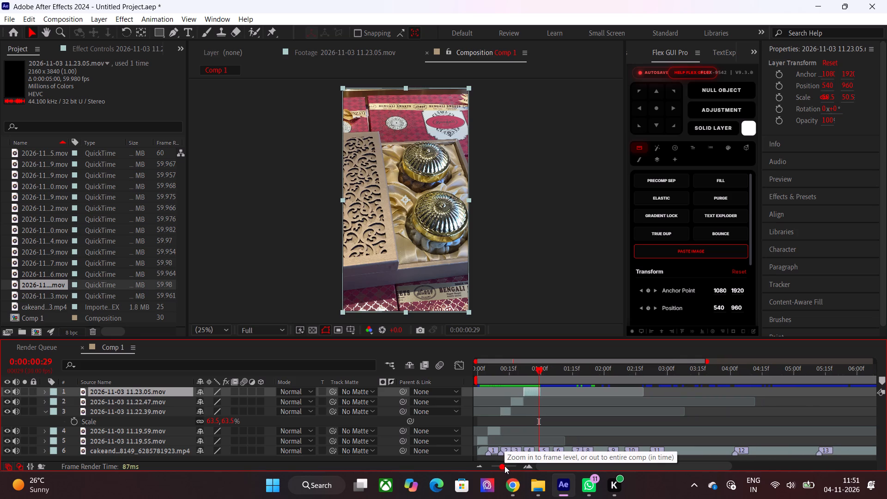
pyautogui.hotkey('ctrl', 'a')
pyautogui.press('u')
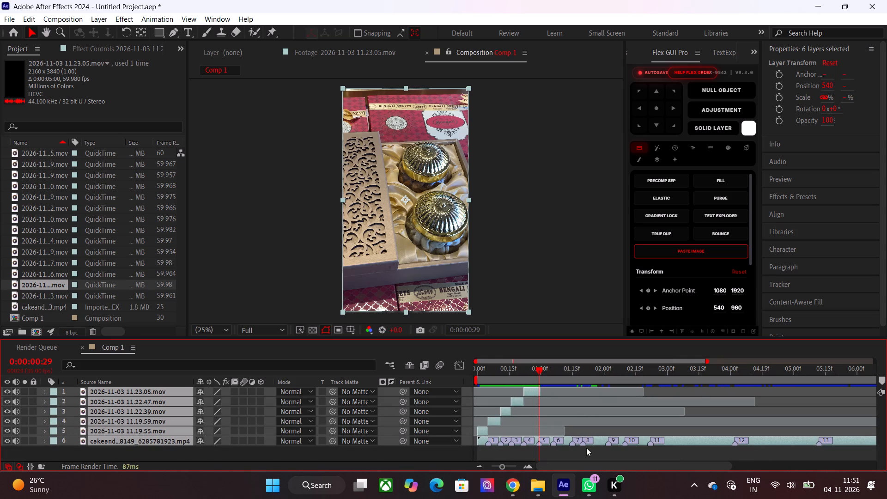
pyautogui.click(566, 452)
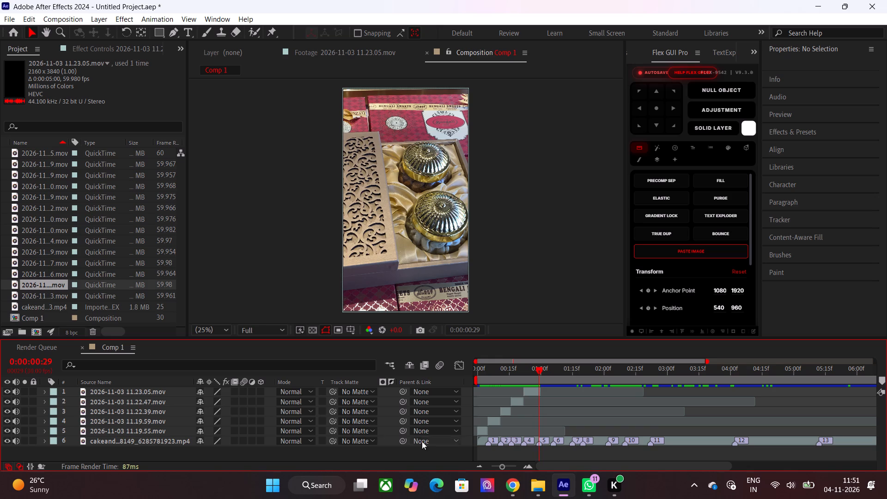
# Import the 2026-11-03 11.31.30 and 11.31.37 clips from the NOVEMBER SHOOT folder in File Explorer into the After Effects project.
pyautogui.click(531, 482)
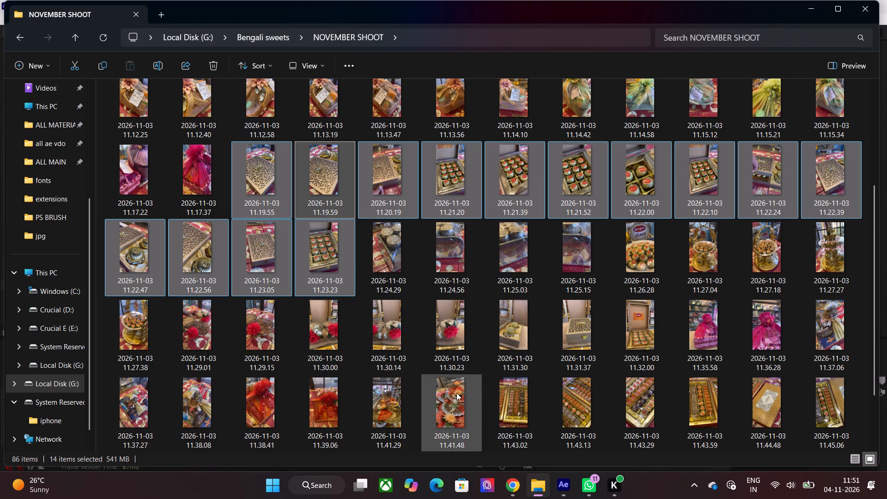
pyautogui.click(499, 362)
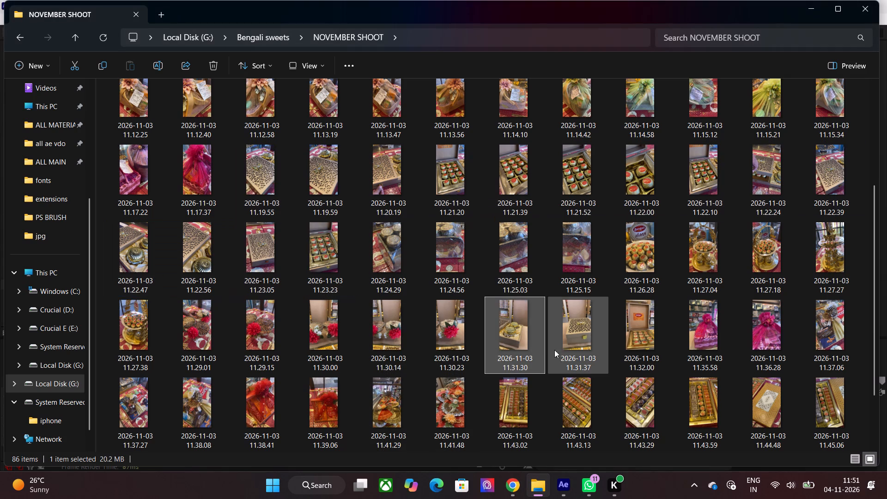
pyautogui.keyDown('ctrl'); pyautogui.click(562, 347); pyautogui.keyUp('ctrl')
pyautogui.moveTo(570, 339); pyautogui.dragTo(579, 432)
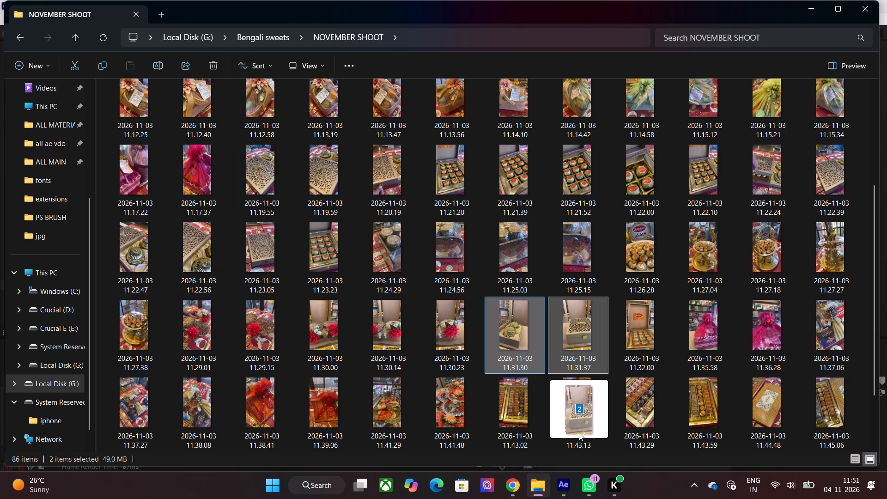
pyautogui.moveTo(579, 432); pyautogui.dragTo(143, 278)
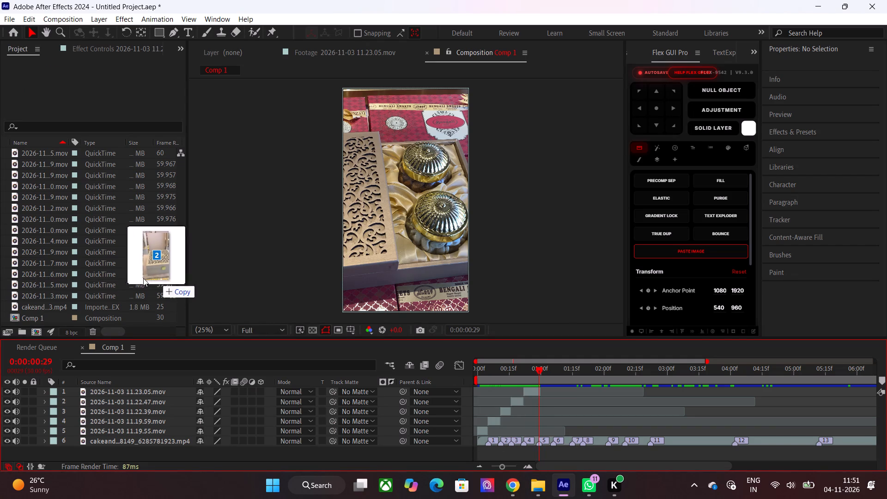
pyautogui.moveTo(143, 278); pyautogui.dragTo(40, 306)
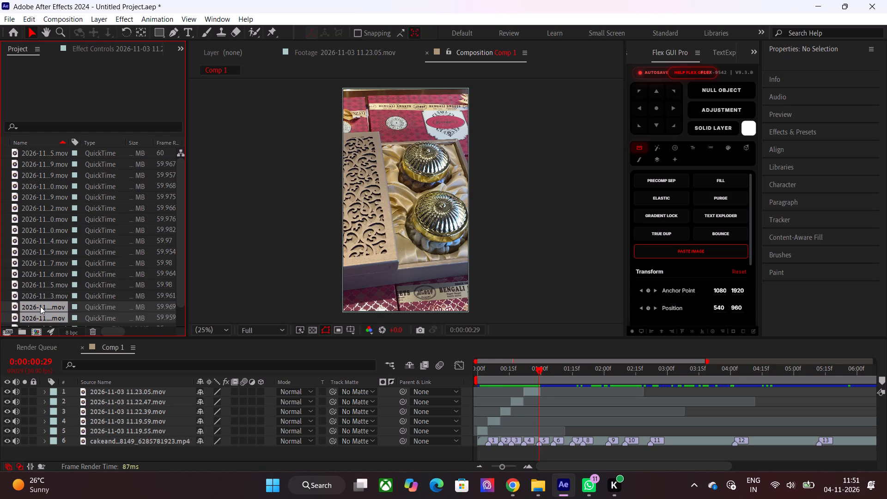
# Add the 2026-11-03 11.31.30.mov clip as the top layer and slide it earlier so later footage plays at marker 5.
pyautogui.click(48, 292)
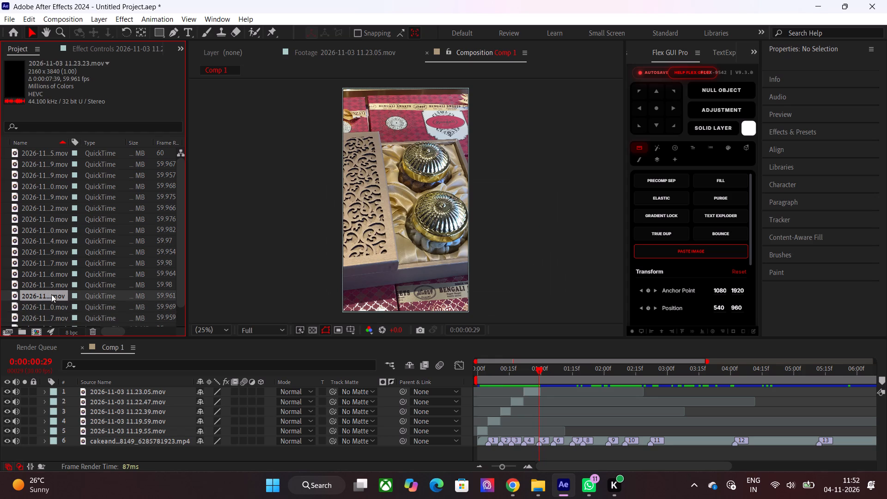
pyautogui.click(53, 307)
pyautogui.moveTo(42, 308); pyautogui.dragTo(548, 391)
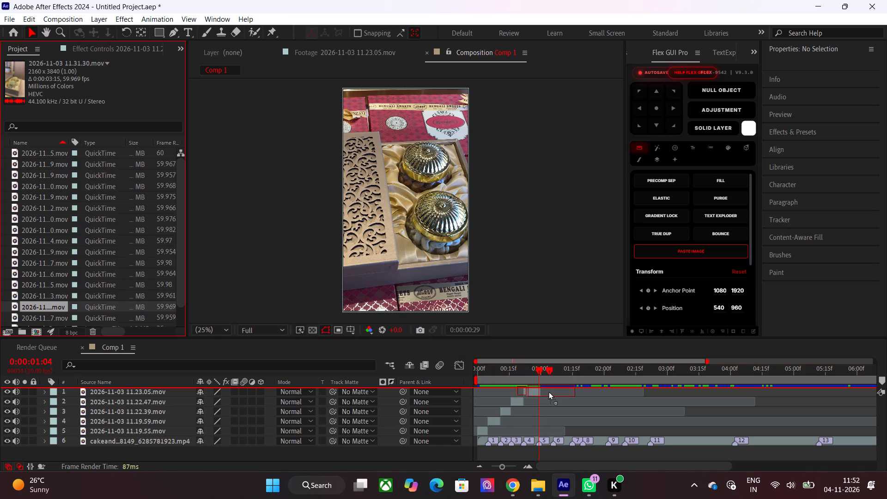
pyautogui.moveTo(548, 391); pyautogui.dragTo(546, 391)
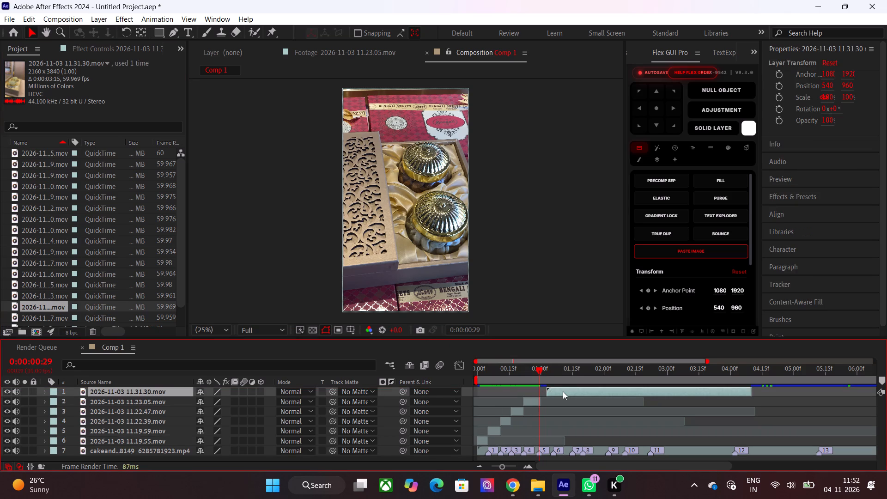
pyautogui.moveTo(563, 391); pyautogui.dragTo(481, 391)
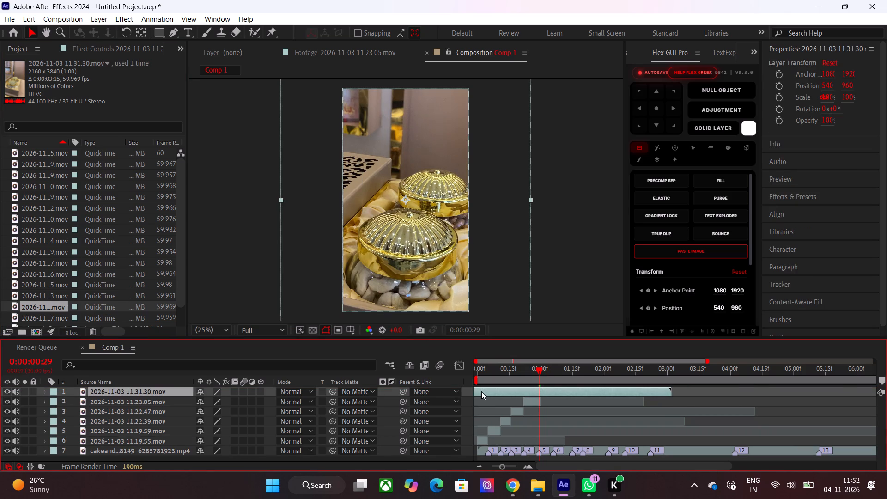
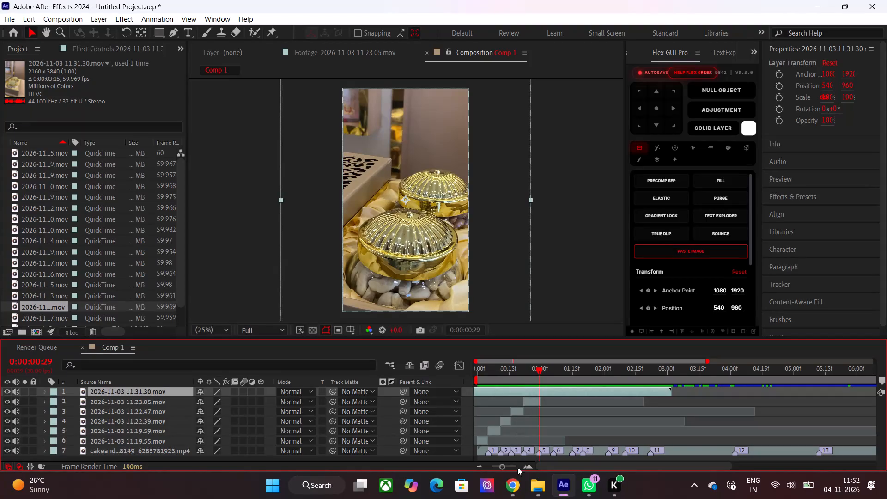
# Scale the 2026-11-03 11.31.30.mov layer to fill the comp and trim it to run from 0:00:00:29 to marker 6 at 0:00:01:06.
pyautogui.click(511, 465)
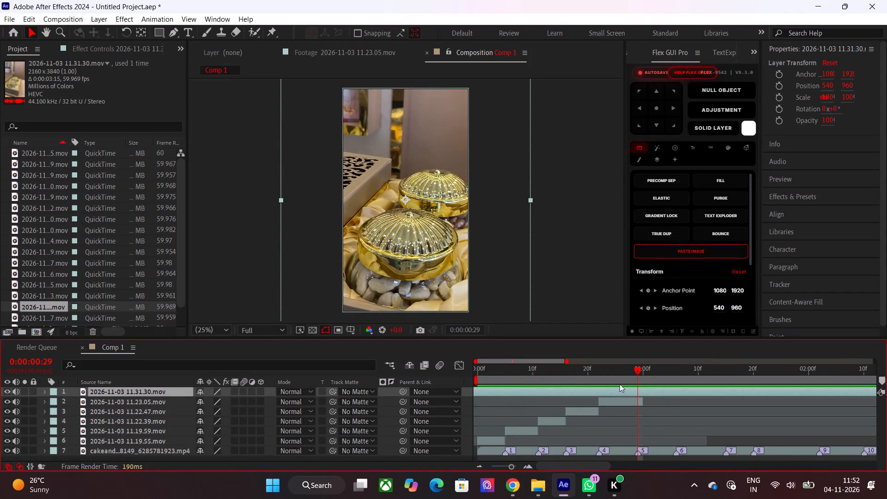
pyautogui.click(743, 329)
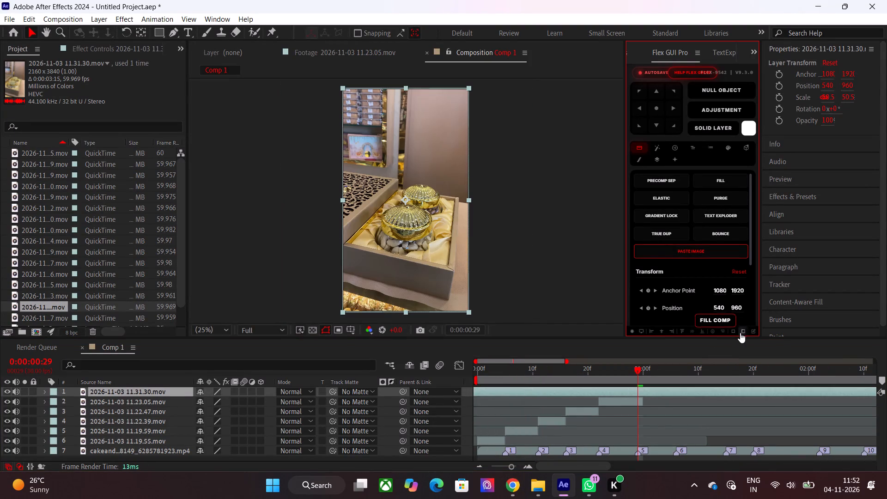
pyautogui.hotkey('alt', '[')
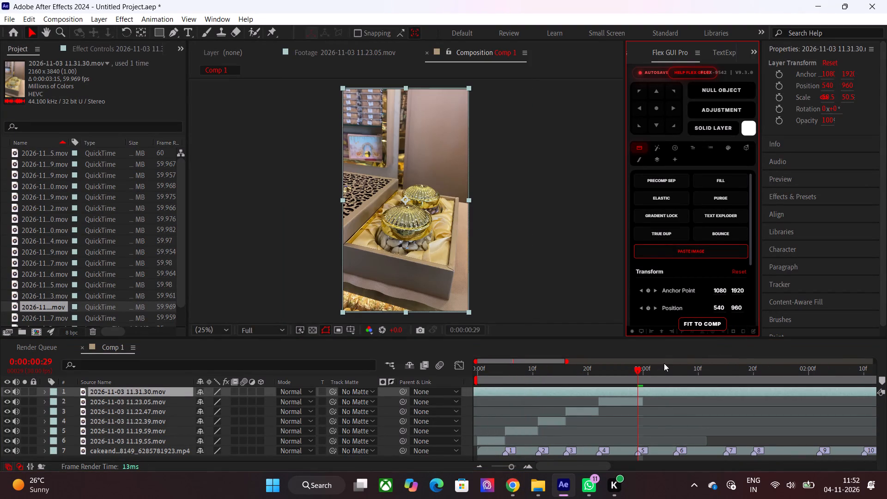
pyautogui.moveTo(649, 371); pyautogui.dragTo(675, 373)
pyautogui.hotkey('alt', ']')
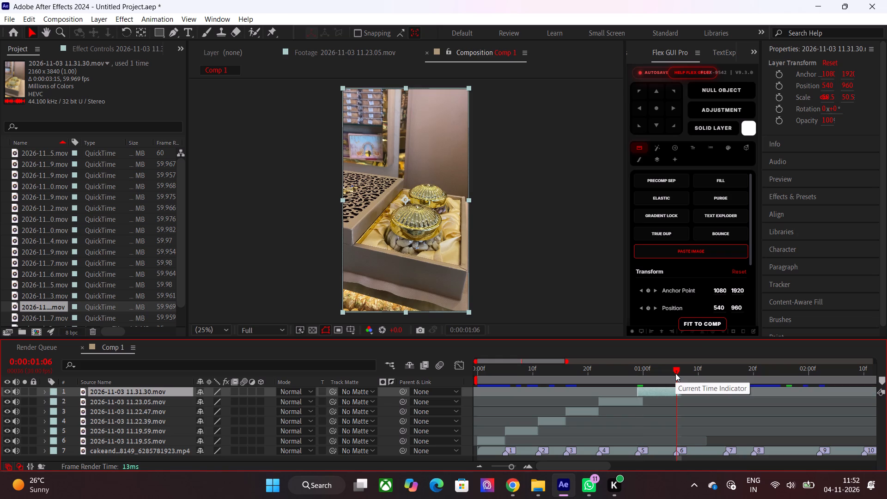
# Add the 2026-11-03 11.31.37.mov clip as the top layer in Comp 1 and scale it to fill the comp.
pyautogui.click(50, 317)
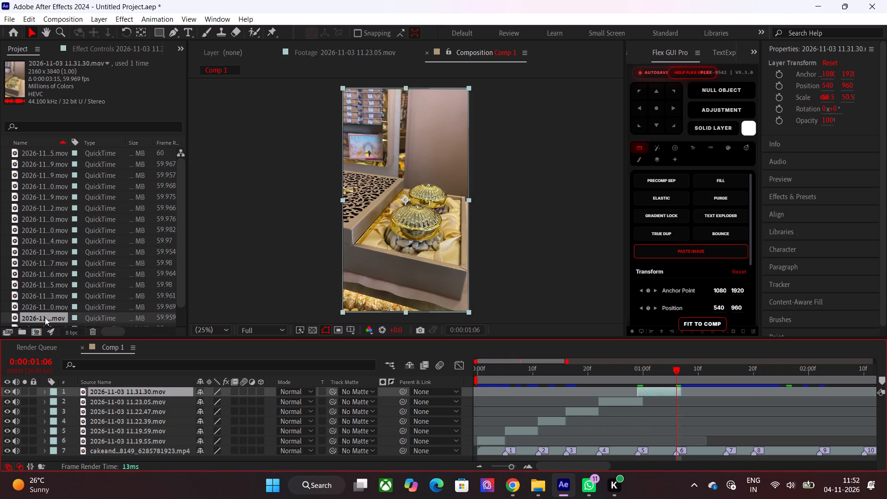
pyautogui.moveTo(44, 317); pyautogui.dragTo(638, 389)
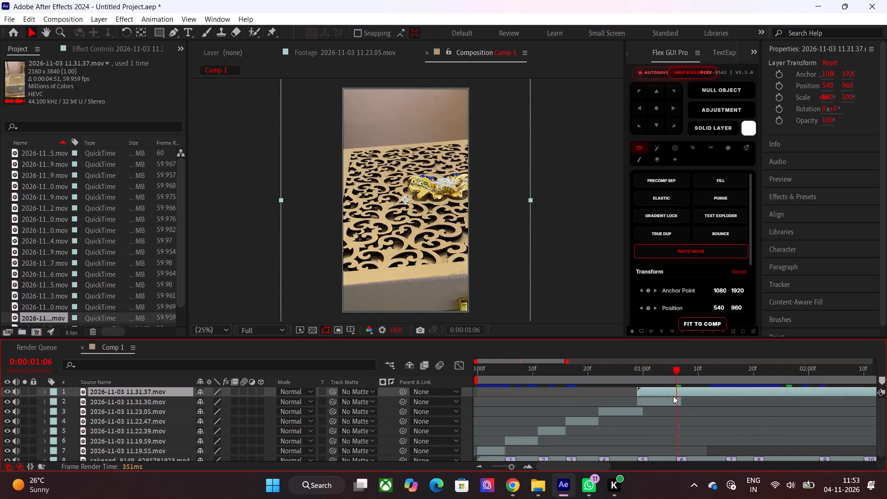
pyautogui.click(742, 333)
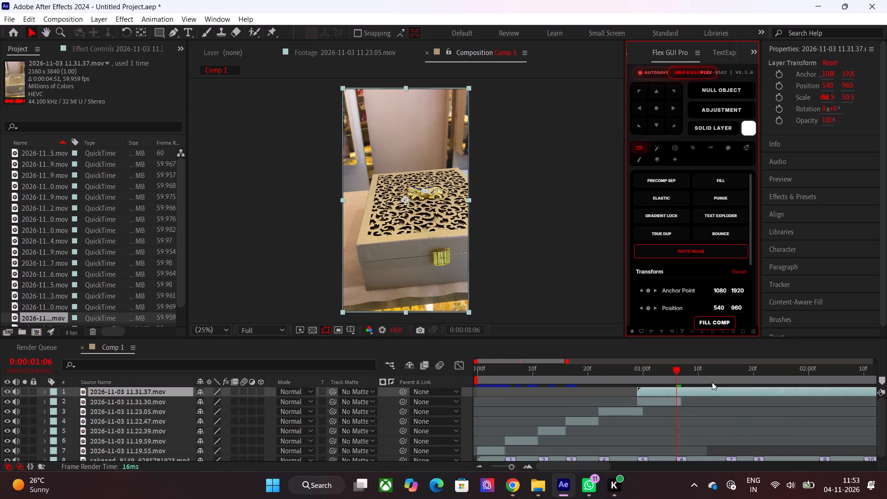
# Slide the 2026-11-03 11.31.37.mov layer earlier to use later footage and trim it from 0:00:01:06 at marker 6 to 0:00:01:15 at marker 7.
pyautogui.scroll(-1, 684, 409)
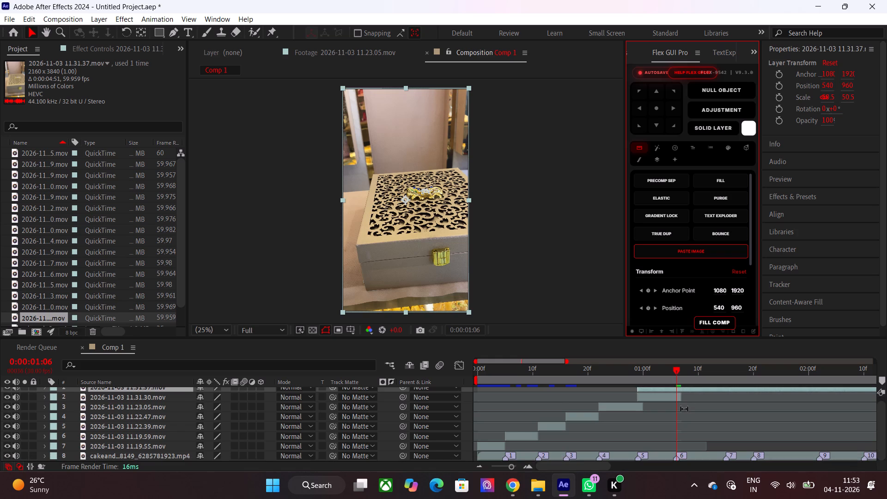
pyautogui.scroll(2, 691, 412)
pyautogui.hotkey('alt', '[')
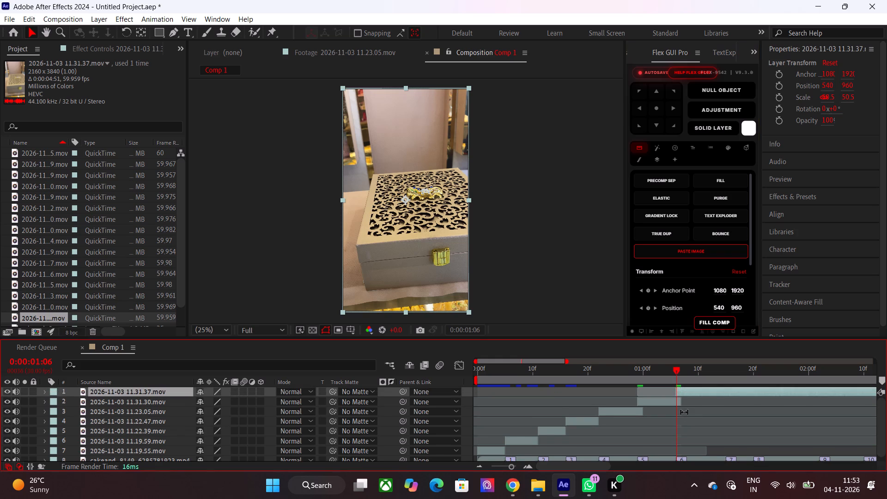
pyautogui.moveTo(689, 375); pyautogui.dragTo(719, 383)
pyautogui.moveTo(736, 392); pyautogui.dragTo(704, 393)
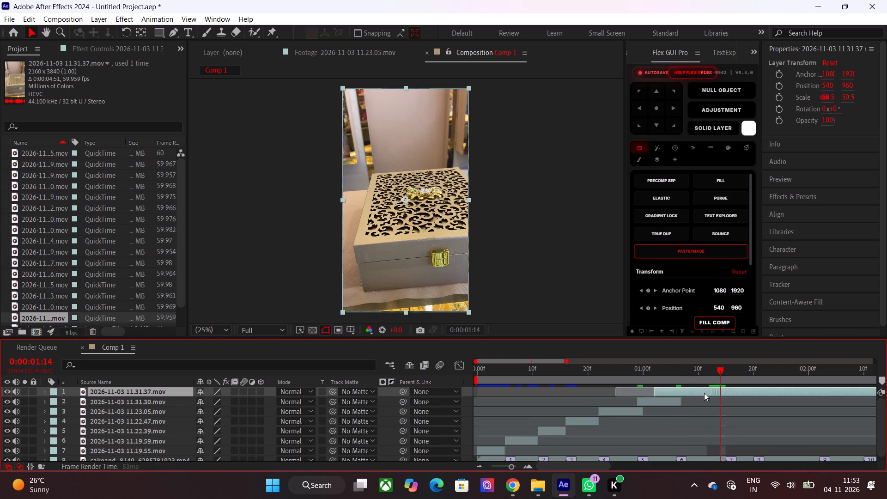
pyautogui.moveTo(704, 393); pyautogui.dragTo(468, 393)
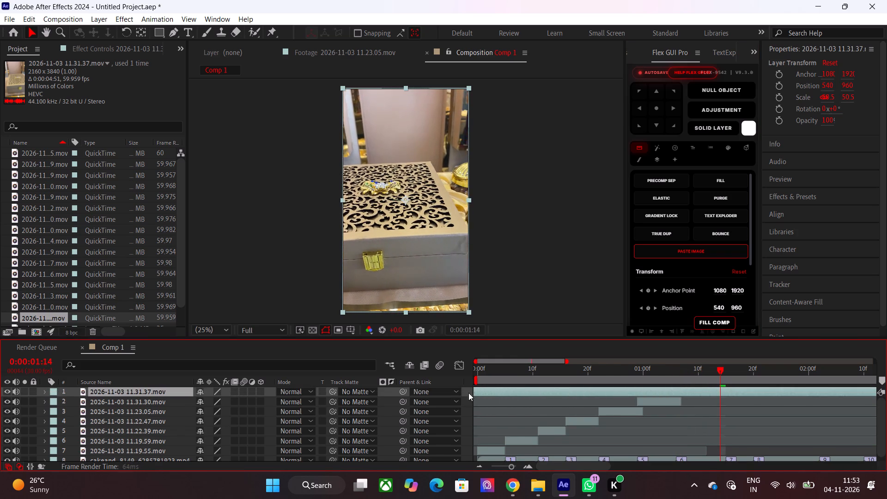
pyautogui.moveTo(468, 393); pyautogui.dragTo(500, 393)
pyautogui.scroll(-1, 676, 425)
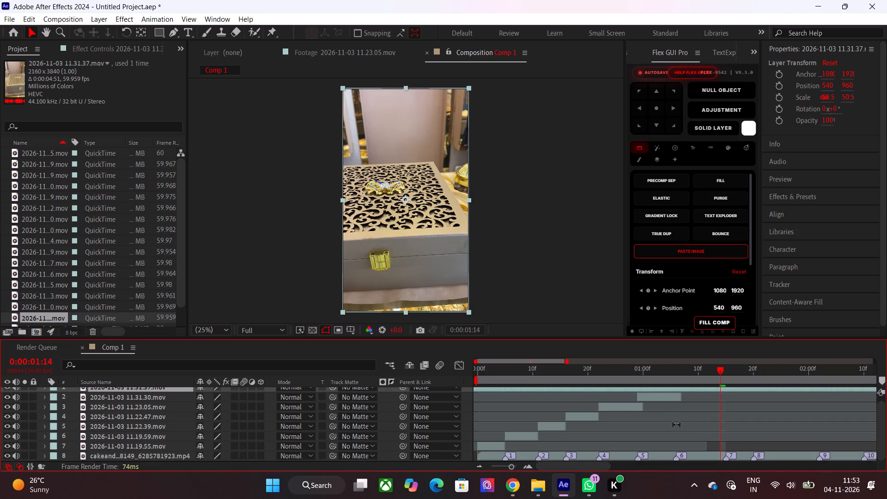
pyautogui.scroll(2, 678, 426)
pyautogui.scroll(-1, 678, 426)
pyautogui.moveTo(701, 379); pyautogui.dragTo(676, 385)
pyautogui.hotkey('alt', '[')
pyautogui.moveTo(718, 378); pyautogui.dragTo(722, 378)
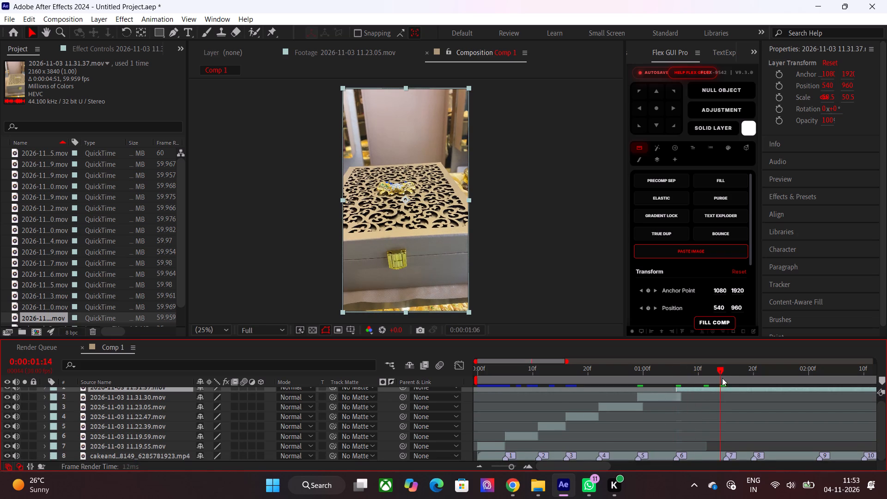
pyautogui.moveTo(722, 378); pyautogui.dragTo(725, 379)
pyautogui.hotkey('alt', ']')
pyautogui.scroll(2, 730, 389)
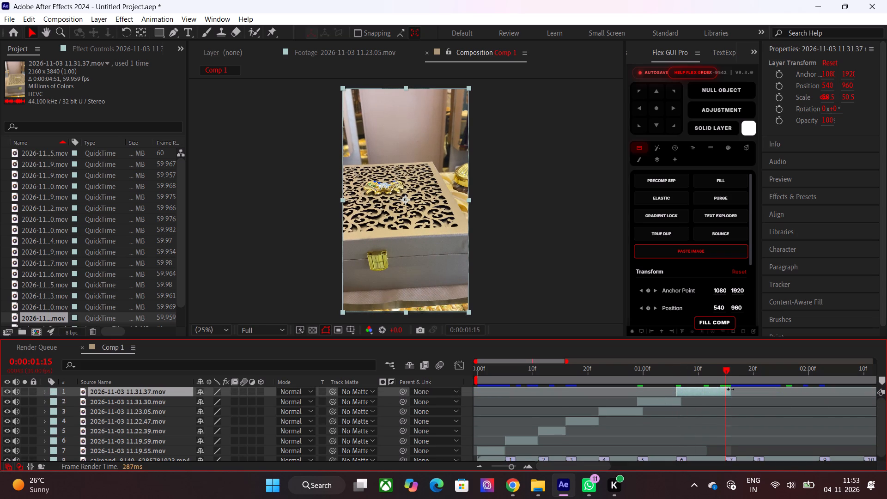
pyautogui.scroll(-2, 733, 395)
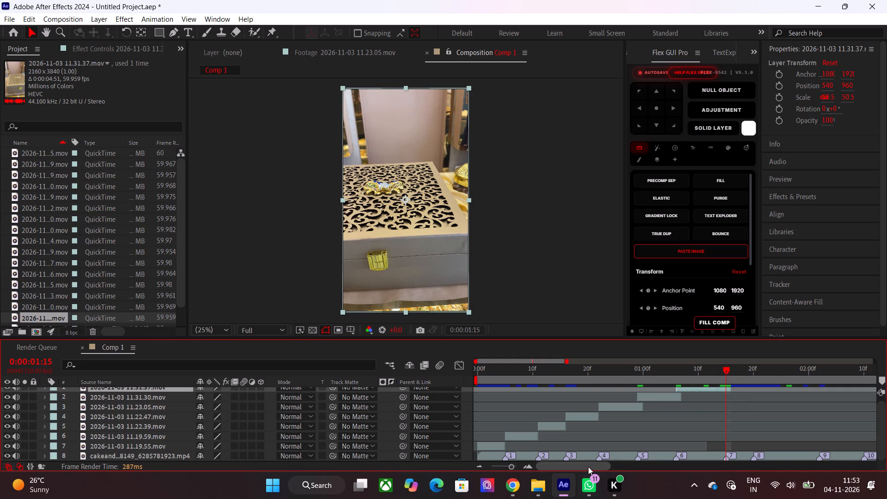
# Mute the audio of the seven NOVEMBER SHOOT clip layers, keeping the reference video's sound on.
pyautogui.moveTo(588, 467); pyautogui.dragTo(596, 484)
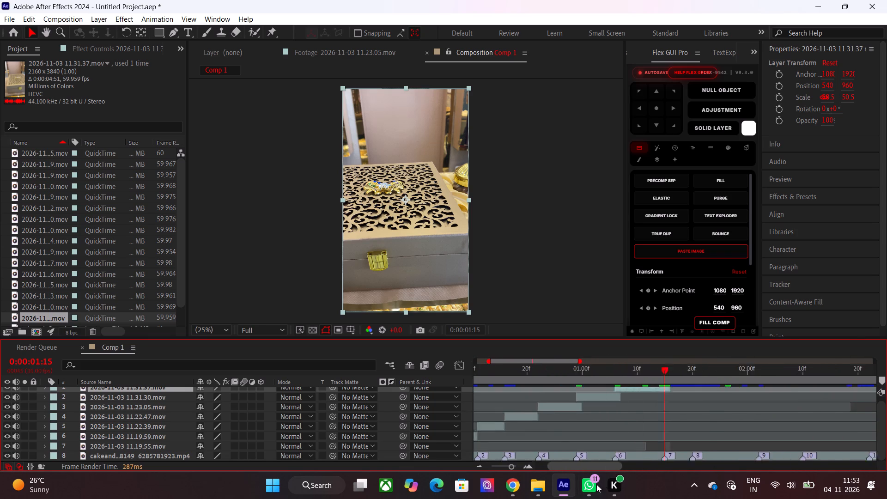
pyautogui.moveTo(596, 484); pyautogui.dragTo(583, 484)
pyautogui.moveTo(541, 365); pyautogui.dragTo(414, 383)
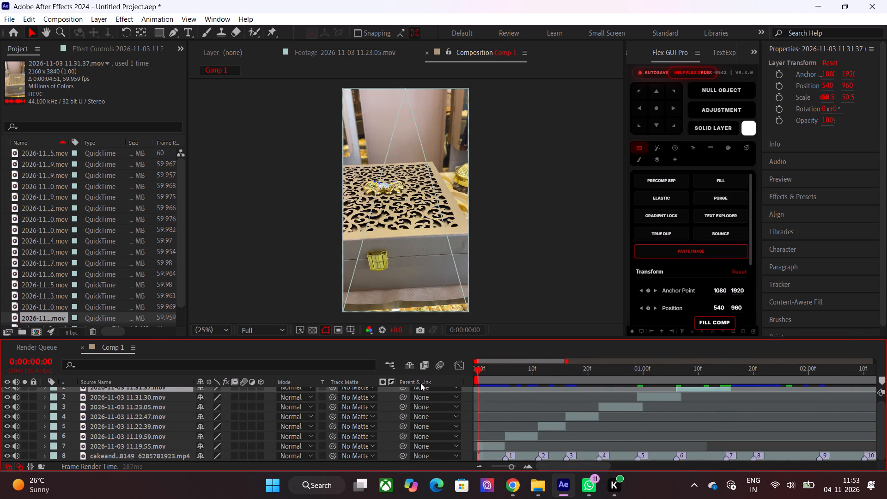
pyautogui.moveTo(17, 447); pyautogui.dragTo(17, 389)
# Preview Comp 1 from the beginning to check the clip cuts against the reference audio.
pyautogui.moveTo(576, 375); pyautogui.dragTo(385, 390)
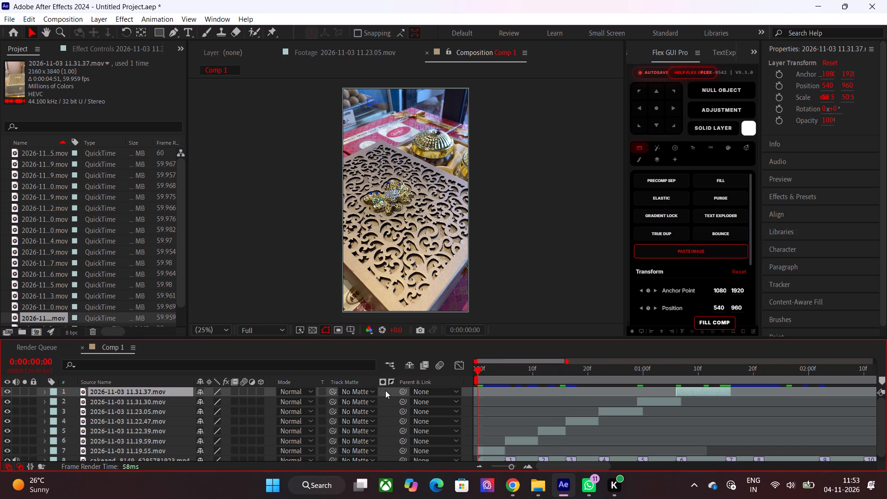
pyautogui.press('space')
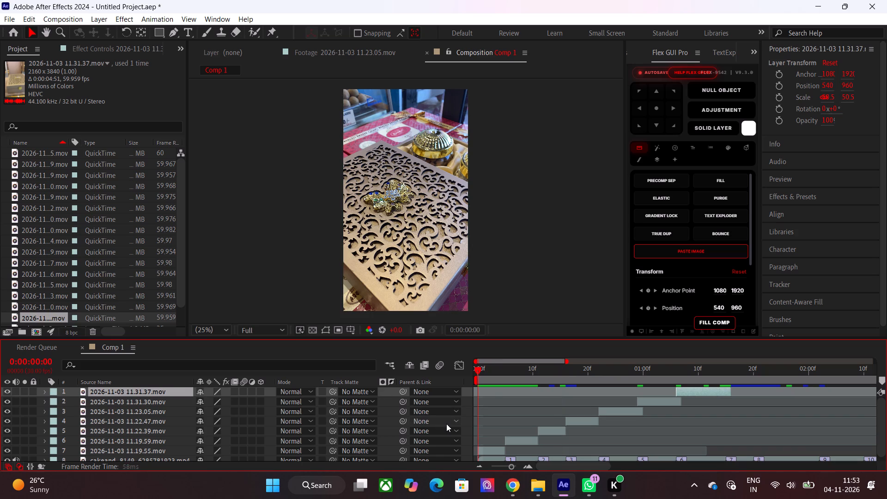
pyautogui.moveTo(499, 372); pyautogui.dragTo(444, 383)
pyautogui.press('space')
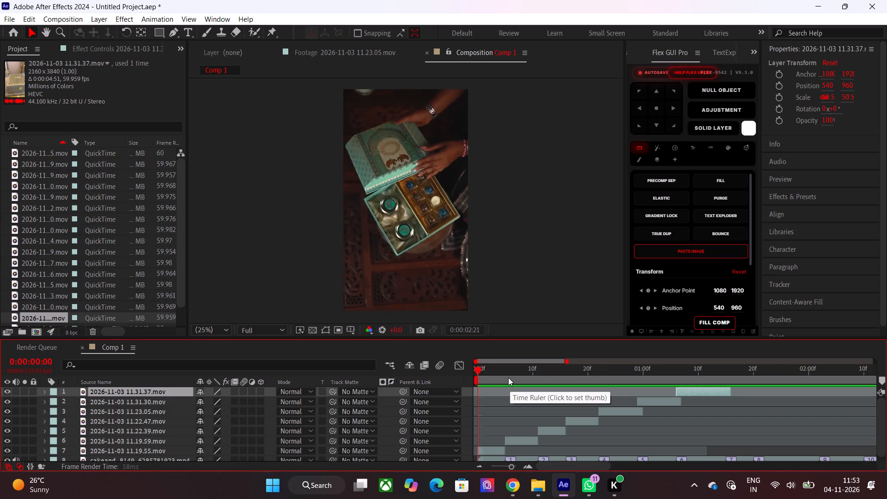
# Add a composition marker to Comp 1 at 0:00:01:19.
pyautogui.moveTo(508, 377); pyautogui.dragTo(692, 414)
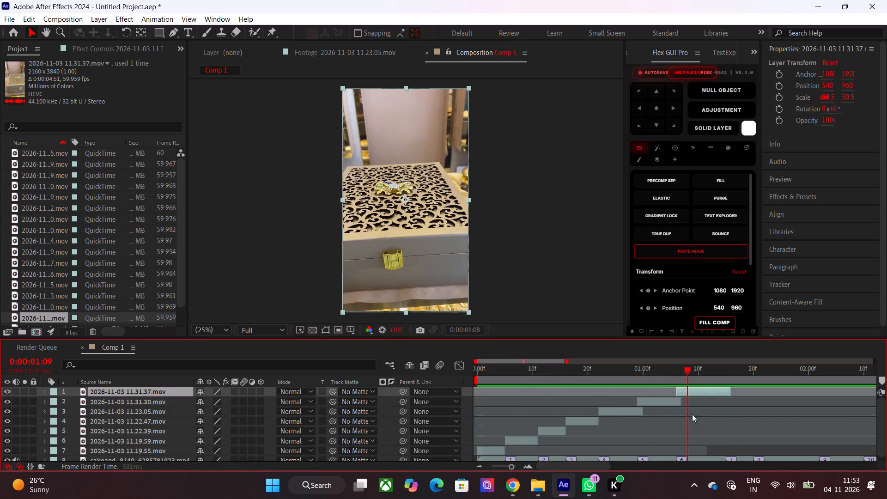
pyautogui.moveTo(692, 414); pyautogui.dragTo(736, 420)
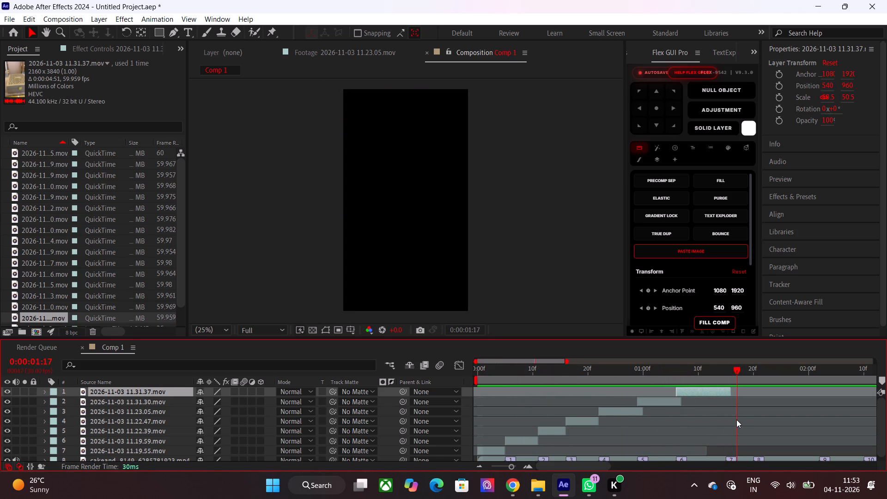
pyautogui.moveTo(736, 420); pyautogui.dragTo(747, 424)
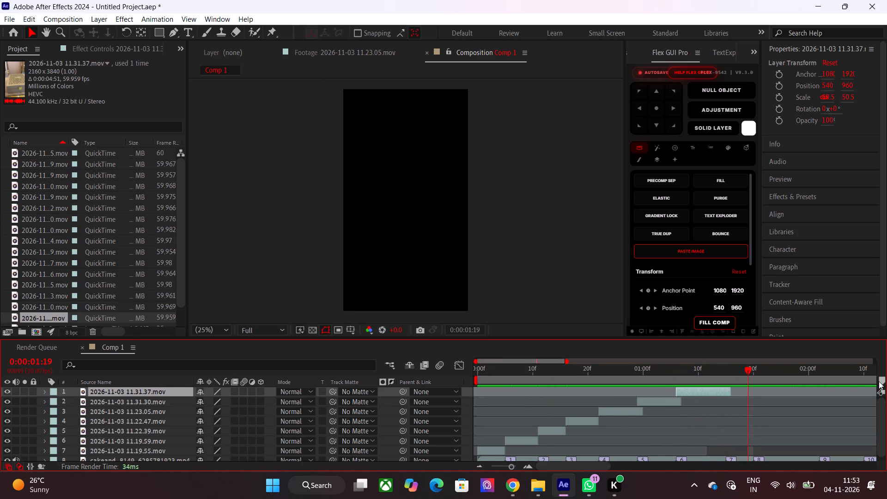
pyautogui.click(879, 381)
# Hide the 2026-11-03 11.31.37.mov layer to reveal the reference video and trim the layer's start to 0:00:01:07.
pyautogui.click(8, 394)
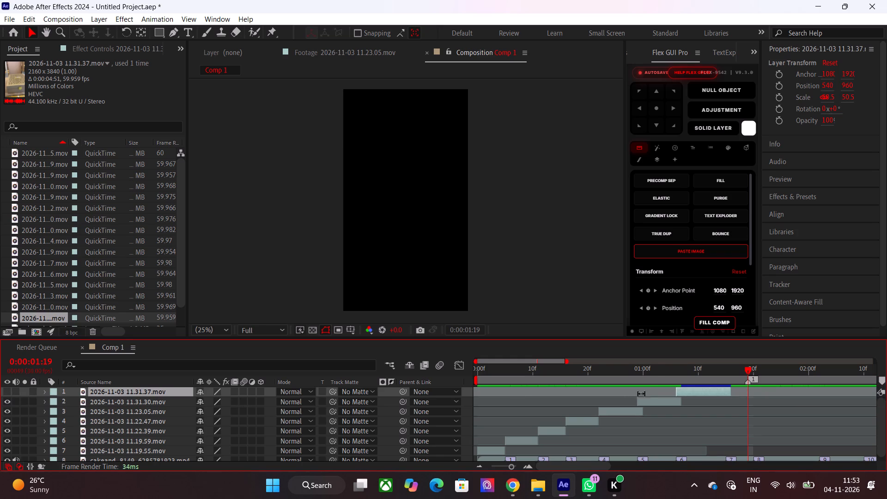
pyautogui.moveTo(672, 377); pyautogui.dragTo(683, 382)
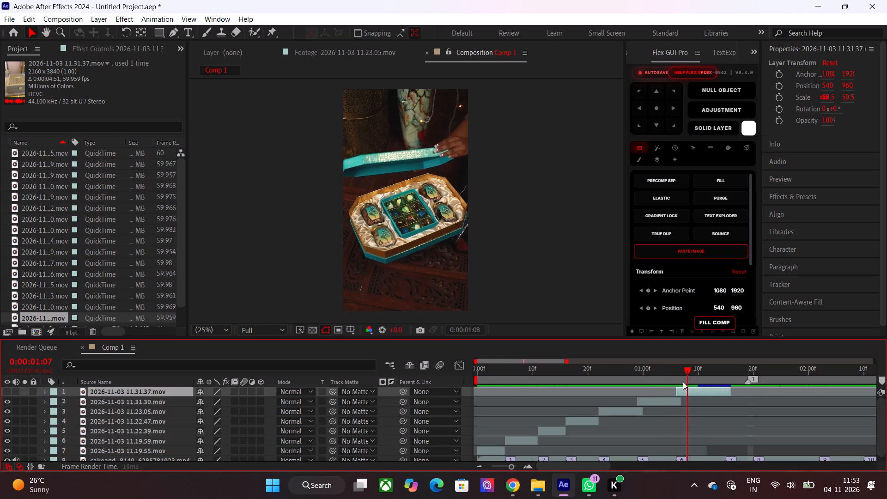
pyautogui.moveTo(683, 382); pyautogui.dragTo(682, 382)
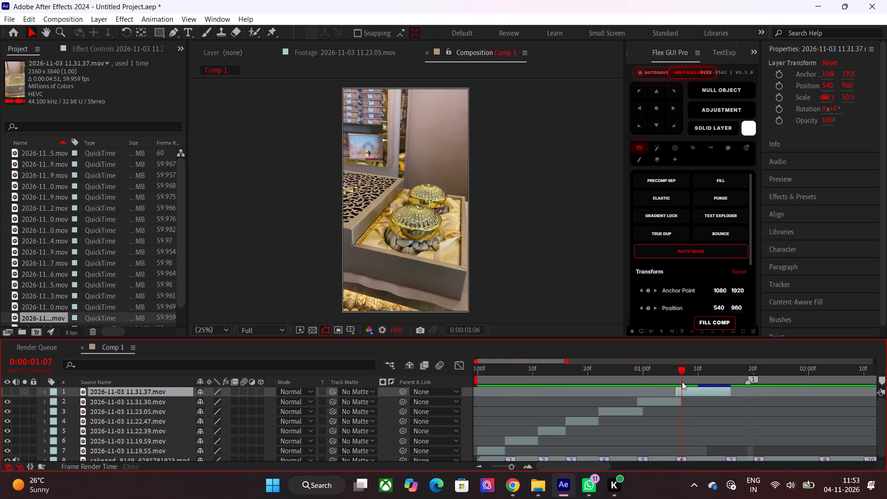
pyautogui.moveTo(682, 382); pyautogui.dragTo(679, 383)
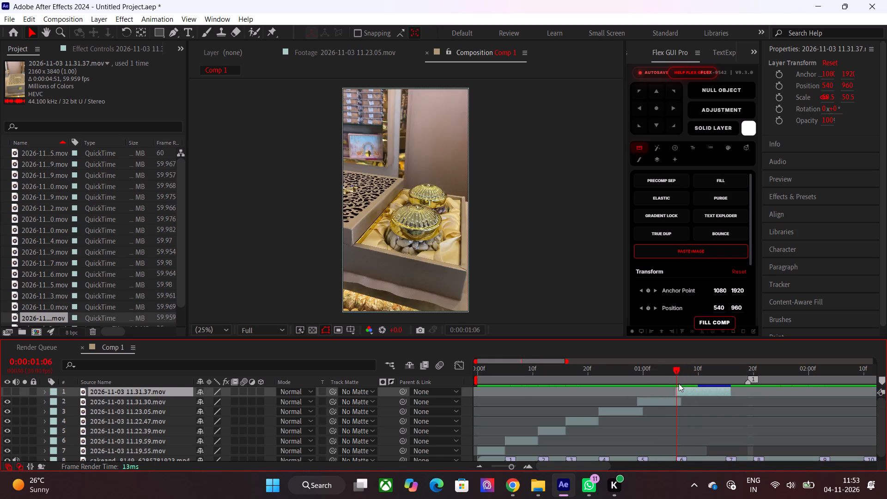
pyautogui.moveTo(679, 383); pyautogui.dragTo(683, 384)
pyautogui.moveTo(676, 390); pyautogui.dragTo(681, 390)
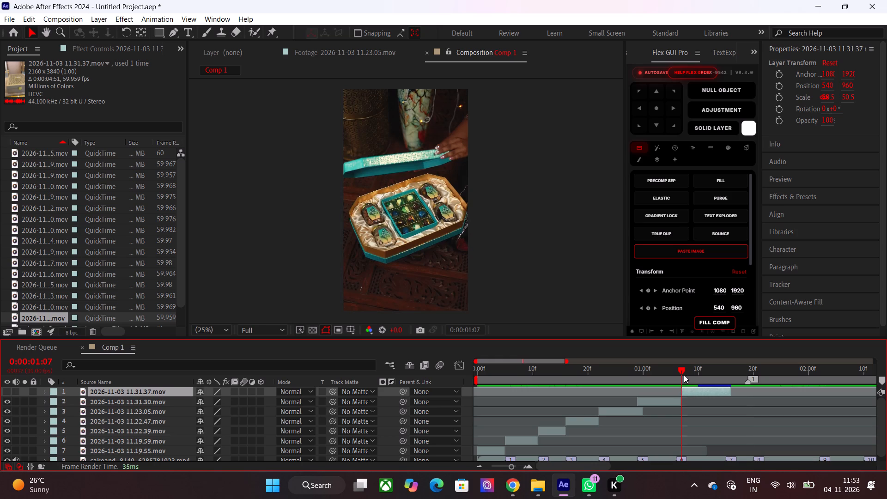
# Scrub through Comp 1 to the composition marker at 0:00:01:19 to check the end of the 2026-11-03 11.31.37.mov layer.
pyautogui.moveTo(684, 375); pyautogui.dragTo(743, 391)
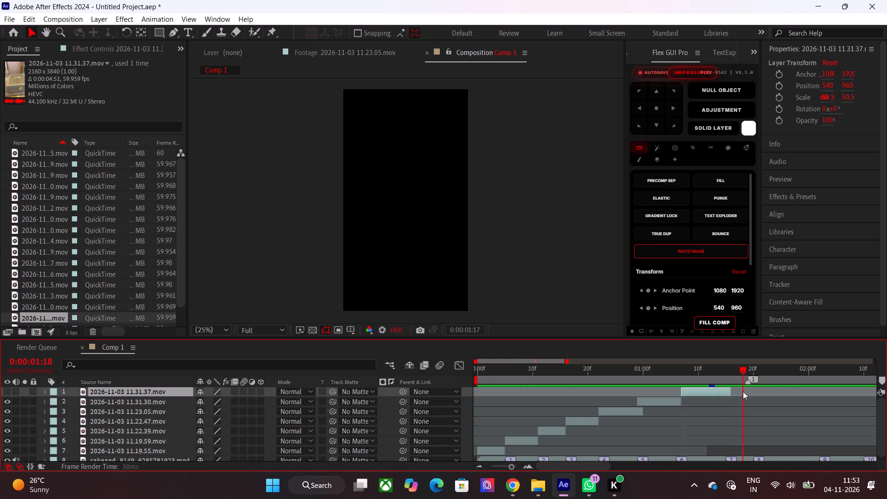
pyautogui.moveTo(743, 391); pyautogui.dragTo(749, 395)
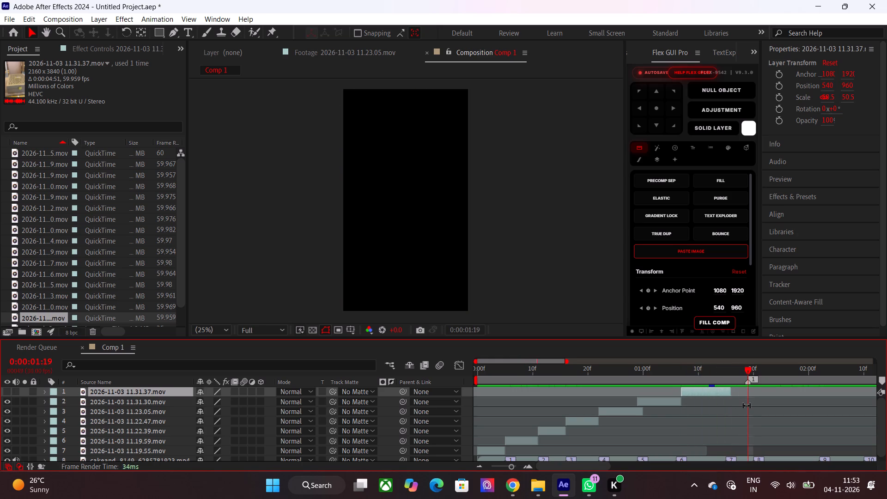
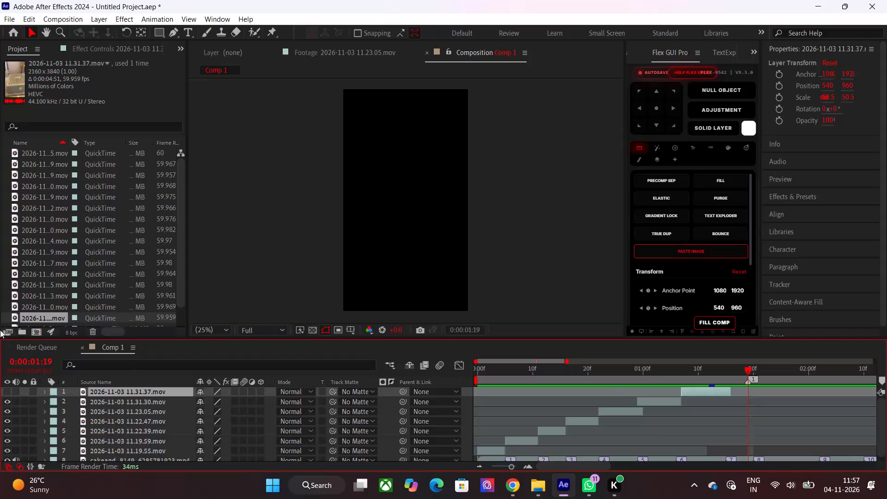
# Review the 2026-11-03 11.21.20.mov footage and add it to Comp 1 as the top layer starting at 0:00:01:19.
pyautogui.scroll(-1, 51, 296)
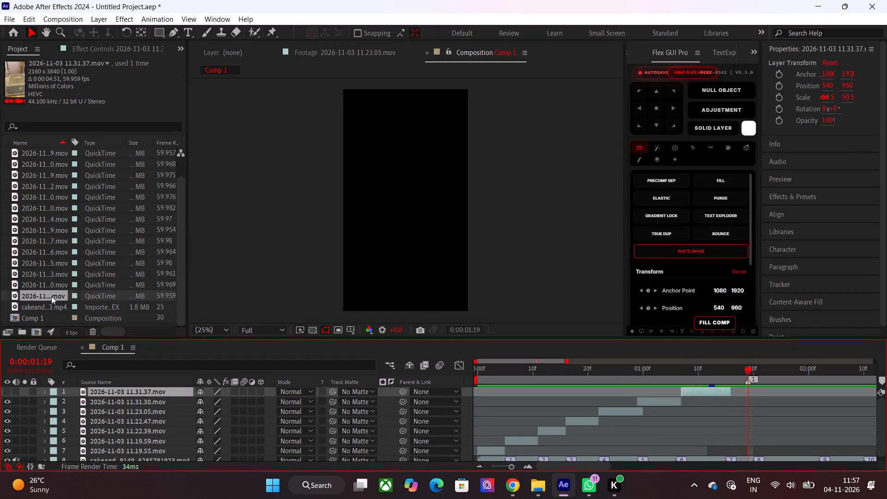
pyautogui.scroll(-1, 51, 296)
pyautogui.scroll(6, 46, 292)
pyautogui.doubleClick(49, 185)
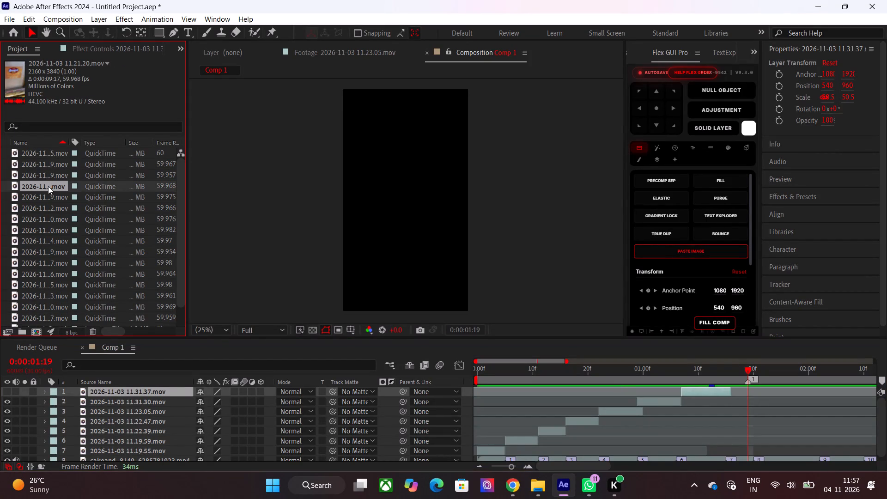
pyautogui.doubleClick(48, 186)
pyautogui.moveTo(197, 301); pyautogui.dragTo(209, 301)
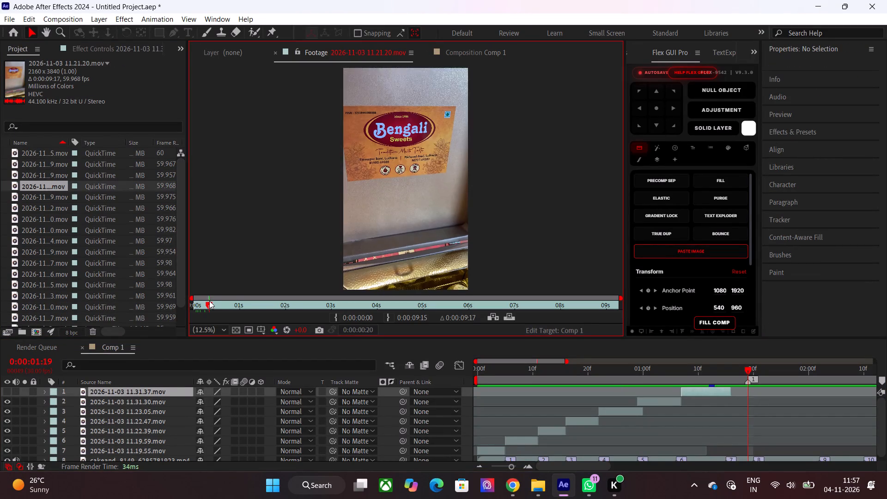
pyautogui.moveTo(209, 301); pyautogui.dragTo(293, 306)
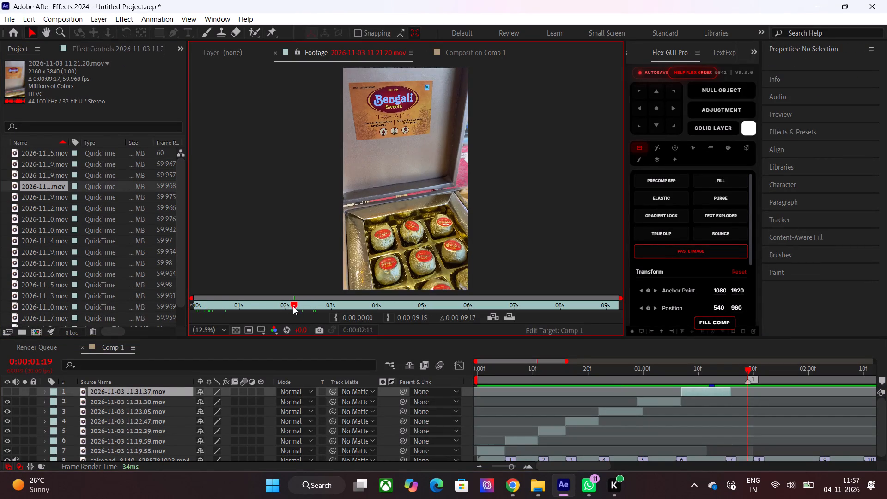
pyautogui.moveTo(293, 306); pyautogui.dragTo(278, 306)
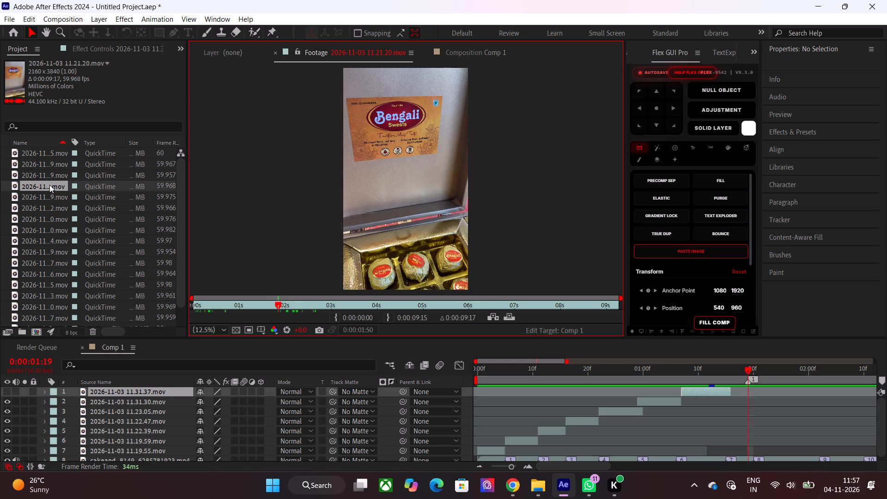
pyautogui.moveTo(49, 185); pyautogui.dragTo(750, 387)
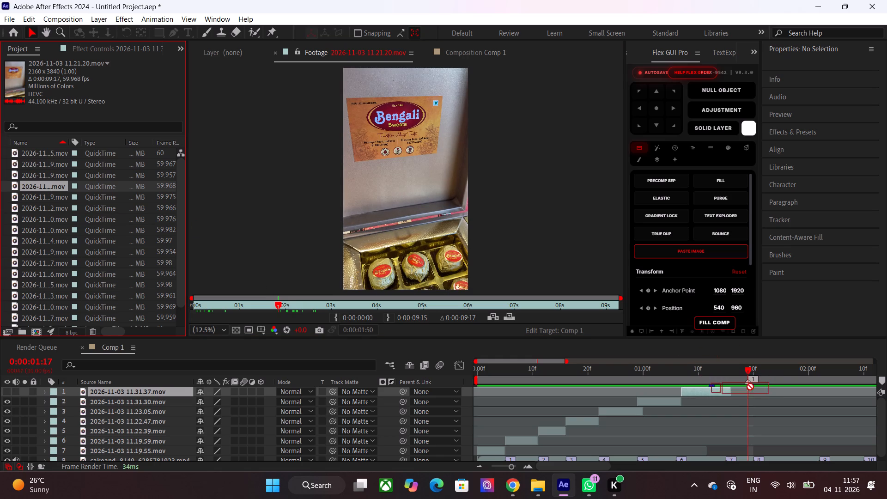
pyautogui.moveTo(750, 387); pyautogui.dragTo(748, 388)
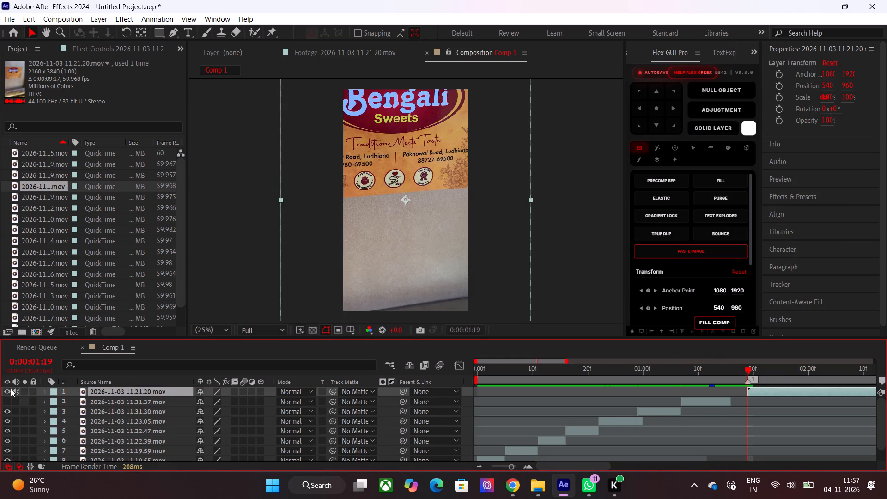
# Hide the 2026-11-03 11.21.20.mov layer, add a composition marker at 0:00:02:01 and trim the layer's end there.
pyautogui.click(7, 389)
pyautogui.moveTo(791, 380); pyautogui.dragTo(811, 380)
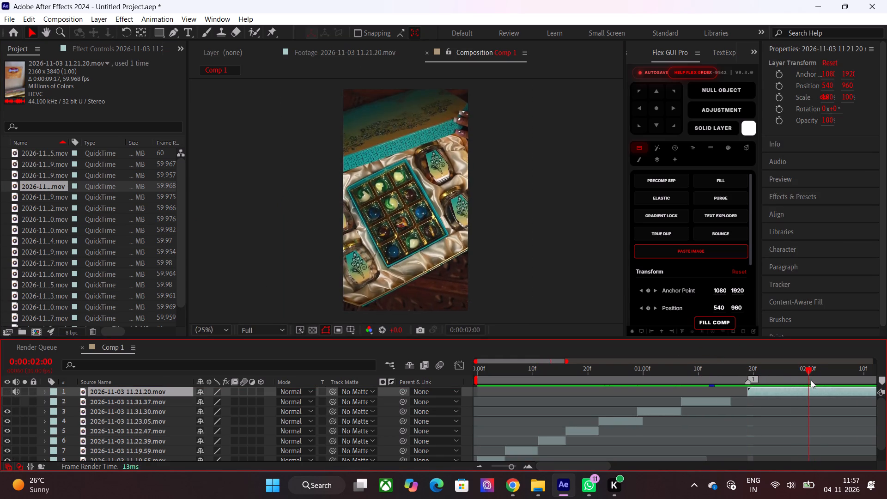
pyautogui.moveTo(811, 380); pyautogui.dragTo(816, 383)
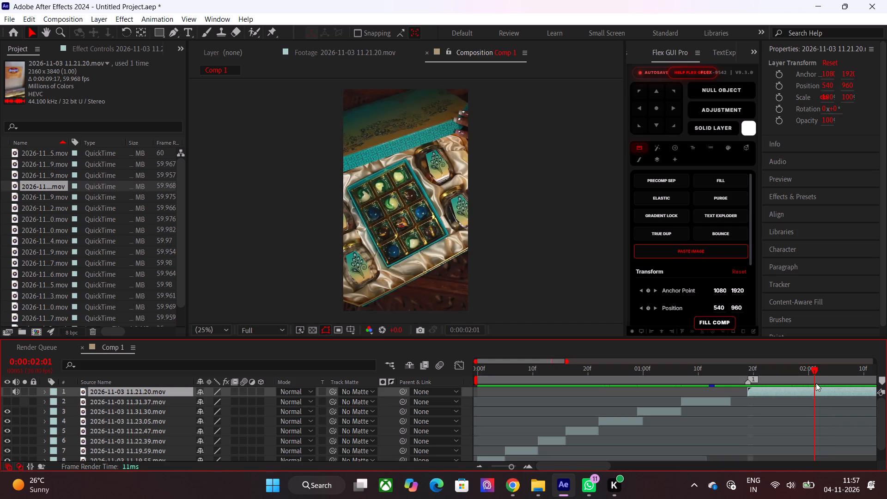
pyautogui.moveTo(816, 383); pyautogui.dragTo(819, 383)
pyautogui.click(818, 373)
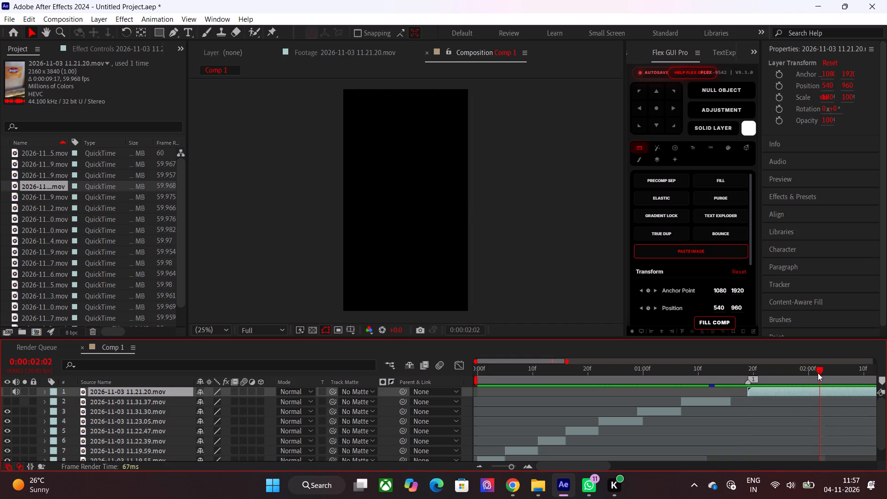
pyautogui.click(883, 382)
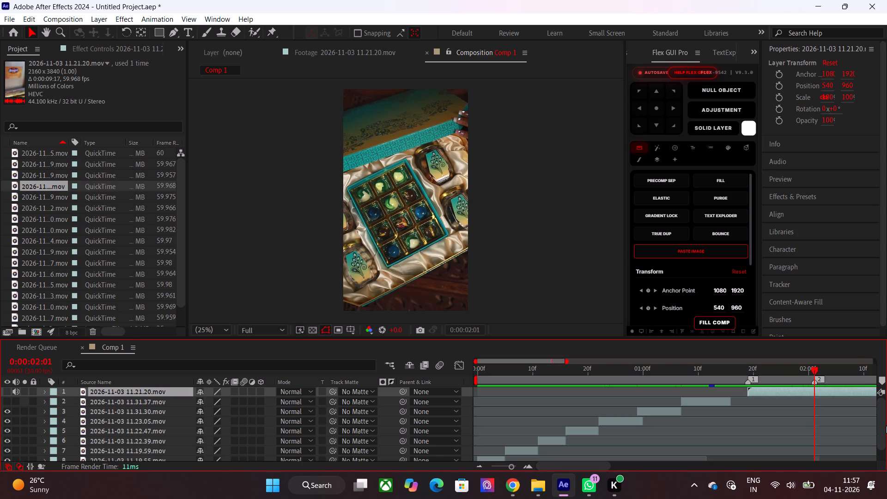
pyautogui.hotkey('alt', ']')
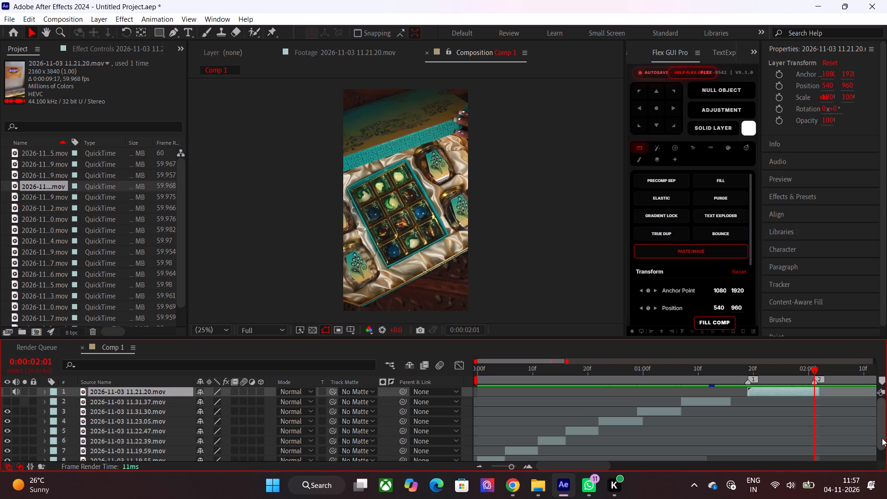
# Show the 2026-11-03 11.21.20.mov layer again, mute its audio and scale it to fill the composition.
pyautogui.moveTo(792, 380); pyautogui.dragTo(767, 380)
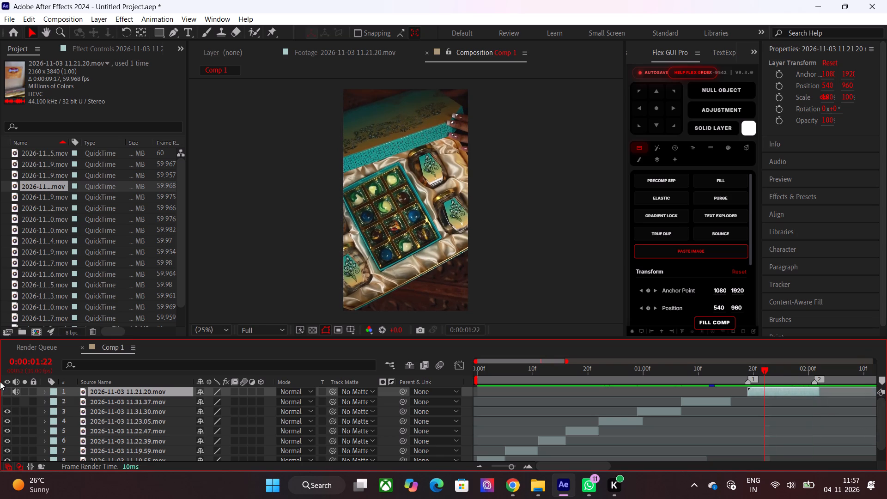
pyautogui.click(7, 389)
pyautogui.click(14, 390)
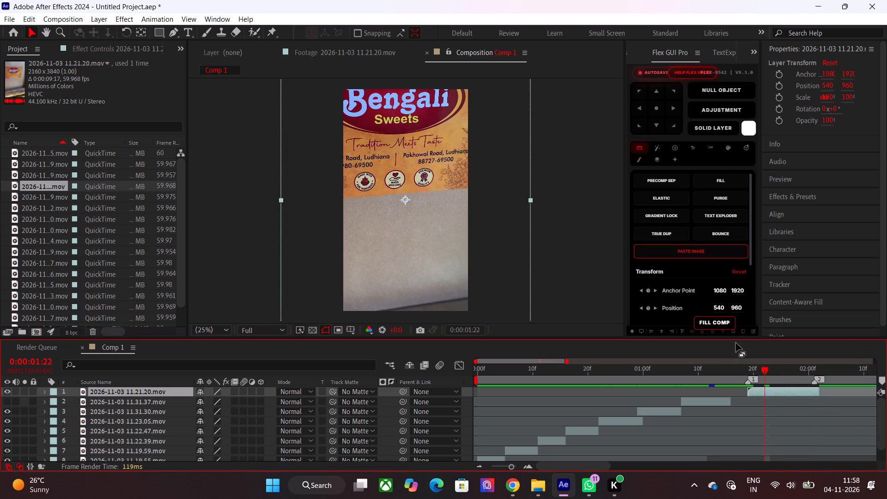
pyautogui.click(741, 329)
# Slide the 2026-11-03 11.21.20.mov layer earlier in time and extend its end to expose more of the clip.
pyautogui.moveTo(762, 377); pyautogui.dragTo(775, 381)
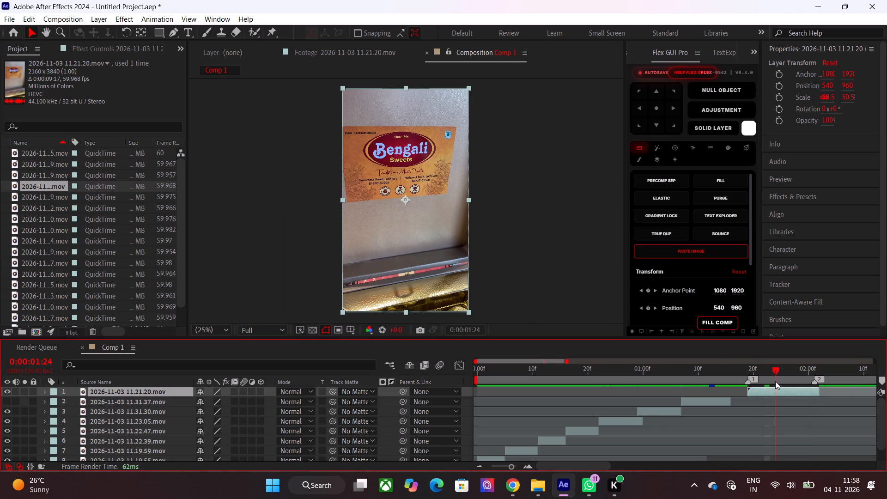
pyautogui.moveTo(775, 381); pyautogui.dragTo(796, 388)
pyautogui.moveTo(796, 391); pyautogui.dragTo(724, 387)
pyautogui.click(750, 374)
pyautogui.moveTo(748, 393); pyautogui.dragTo(810, 398)
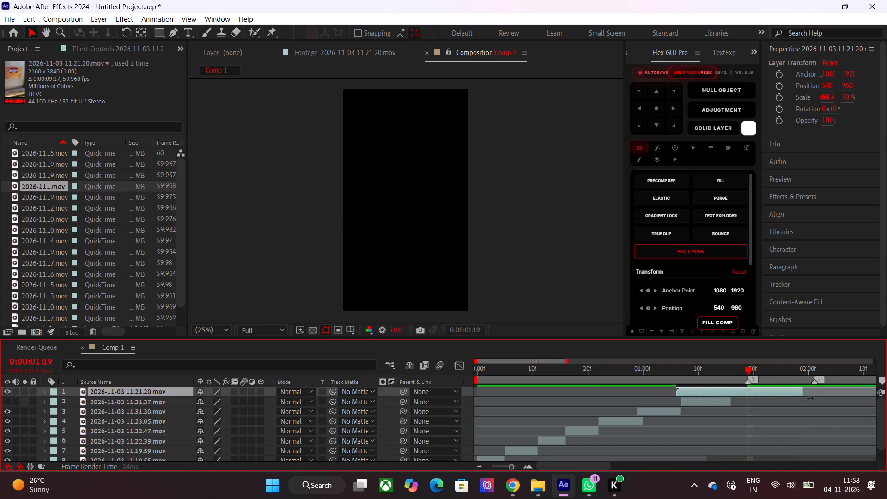
pyautogui.moveTo(810, 398); pyautogui.dragTo(870, 400)
pyautogui.moveTo(826, 390); pyautogui.dragTo(759, 390)
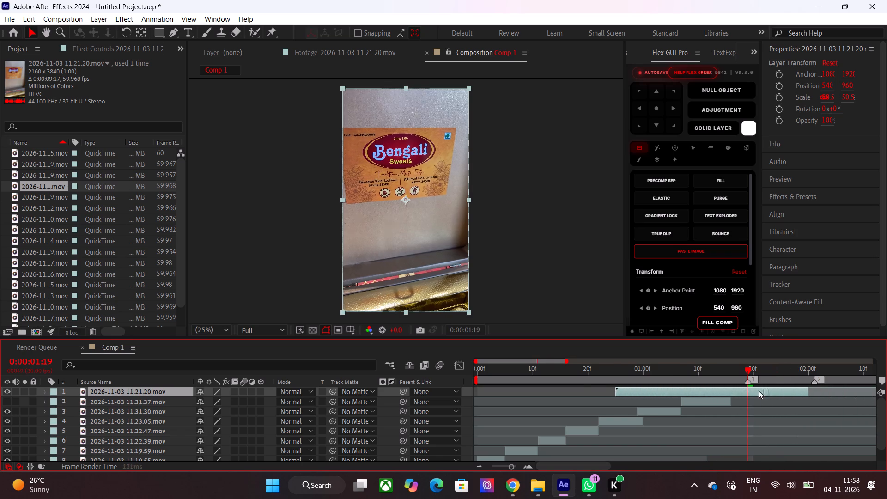
pyautogui.moveTo(759, 390); pyautogui.dragTo(560, 396)
pyautogui.moveTo(606, 391); pyautogui.dragTo(860, 435)
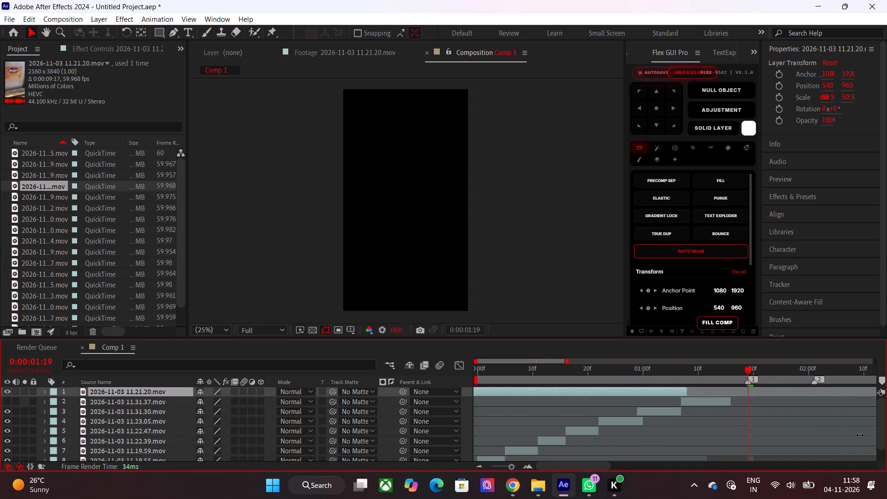
pyautogui.moveTo(860, 435); pyautogui.dragTo(884, 446)
# Slide the 2026-11-03 11.21.20.mov layer in time until the full box of wrapped sweets shows at 0:00:01:19.
pyautogui.moveTo(505, 466); pyautogui.dragTo(497, 467)
pyautogui.moveTo(603, 395); pyautogui.dragTo(456, 394)
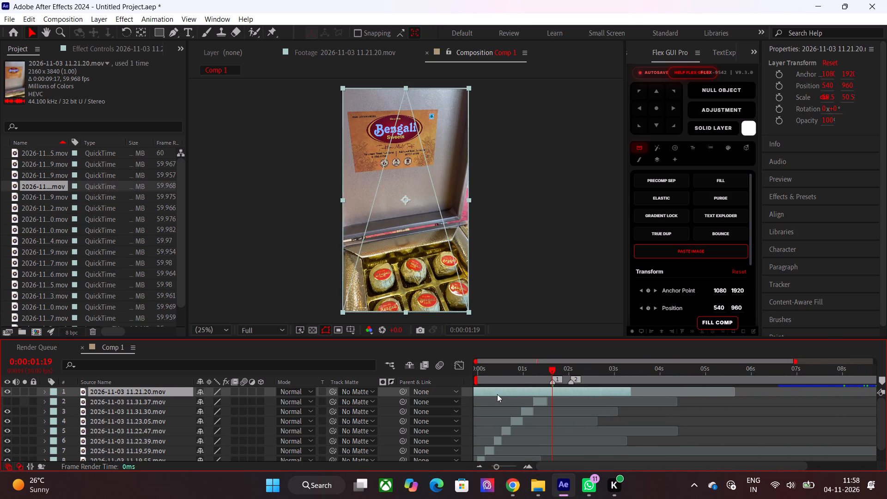
pyautogui.click(510, 469)
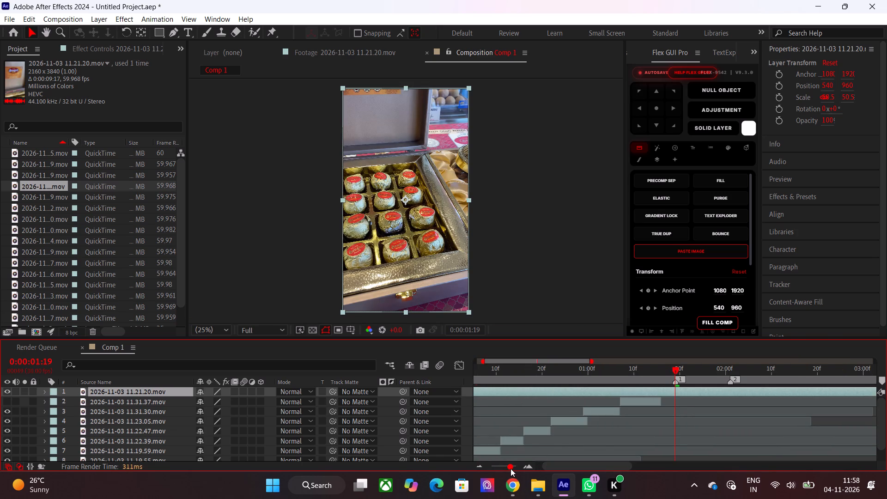
pyautogui.moveTo(694, 392); pyautogui.dragTo(637, 391)
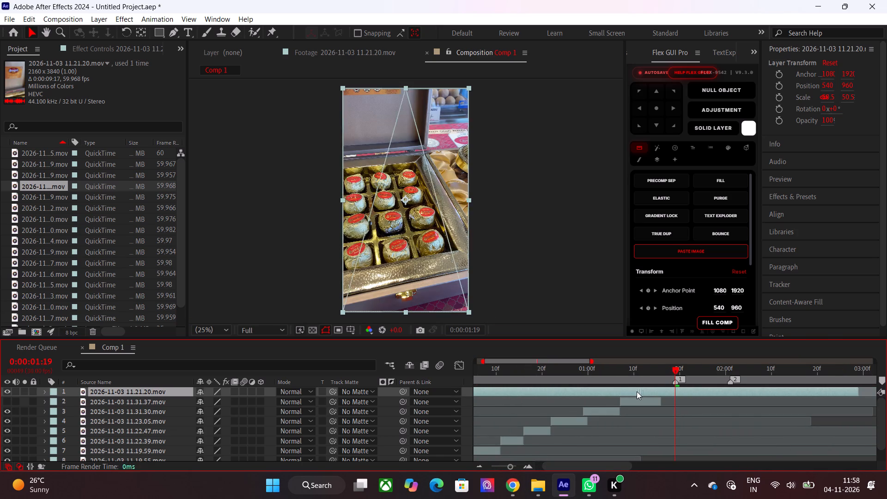
pyautogui.moveTo(637, 391); pyautogui.dragTo(707, 391)
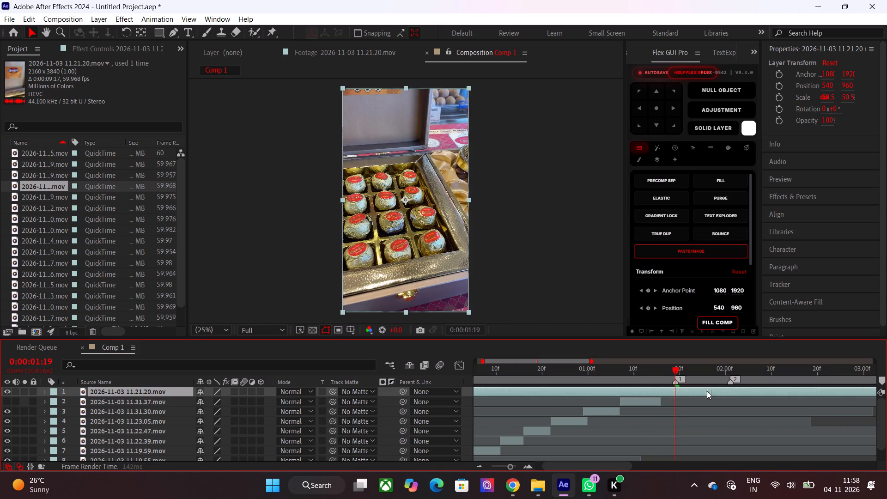
pyautogui.moveTo(707, 391); pyautogui.dragTo(752, 395)
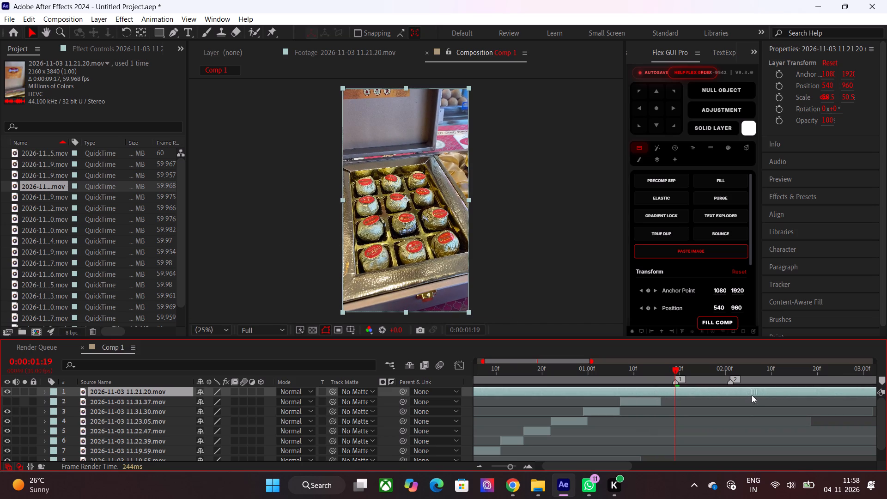
pyautogui.moveTo(752, 395); pyautogui.dragTo(755, 397)
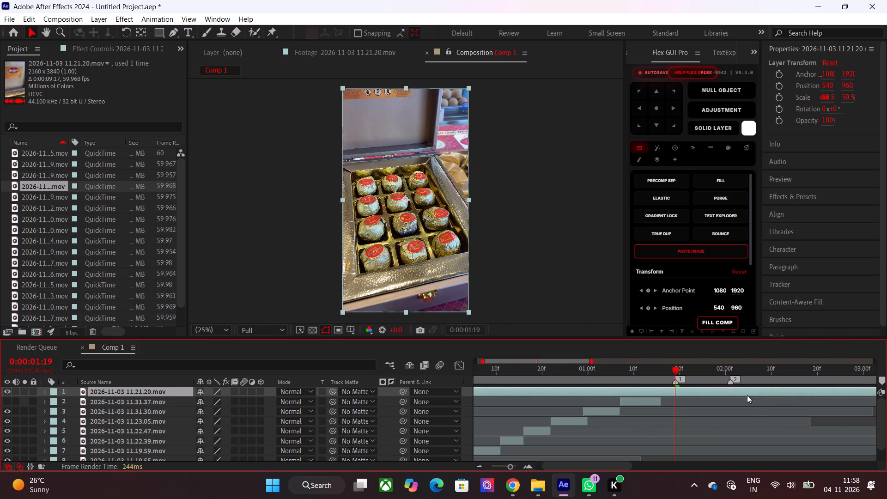
# Trim the 2026-11-03 11.21.20.mov layer to start at the 0:00:01:19 marker and end at the 0:00:02:01 marker.
pyautogui.moveTo(699, 372); pyautogui.dragTo(685, 389)
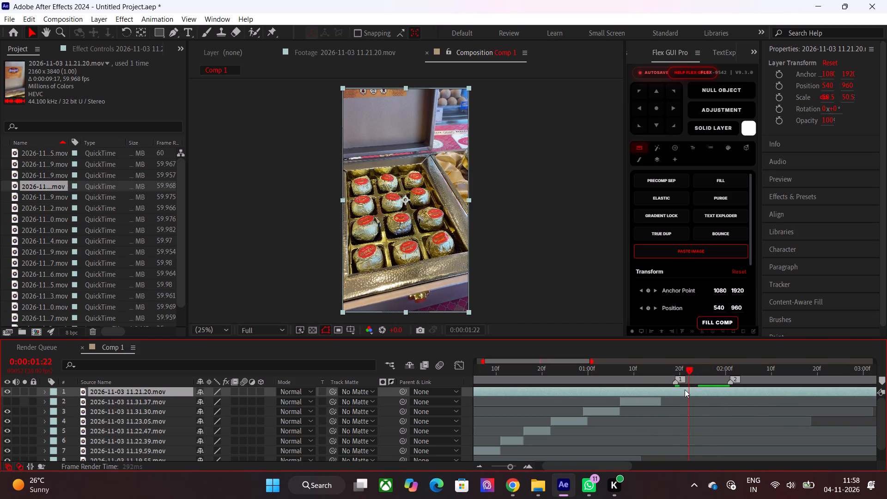
pyautogui.moveTo(685, 389); pyautogui.dragTo(674, 393)
pyautogui.hotkey('alt', '[')
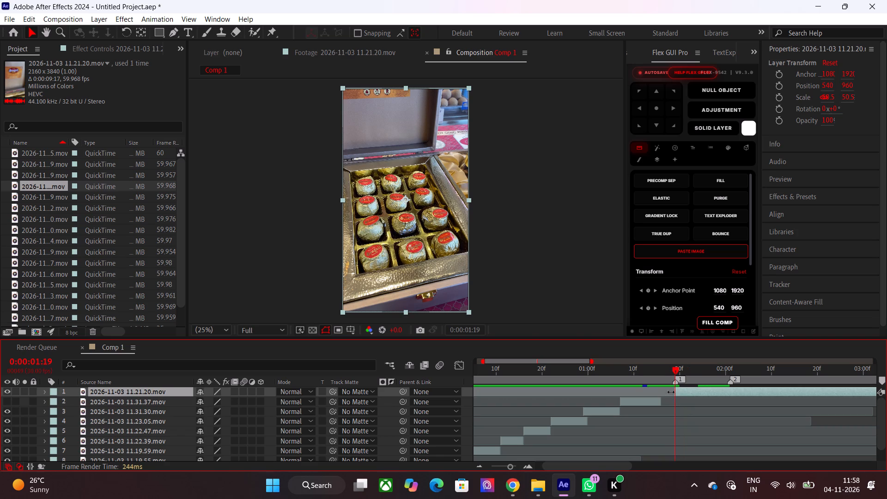
pyautogui.moveTo(694, 375); pyautogui.dragTo(732, 397)
pyautogui.hotkey('alt', ']')
pyautogui.click(732, 397)
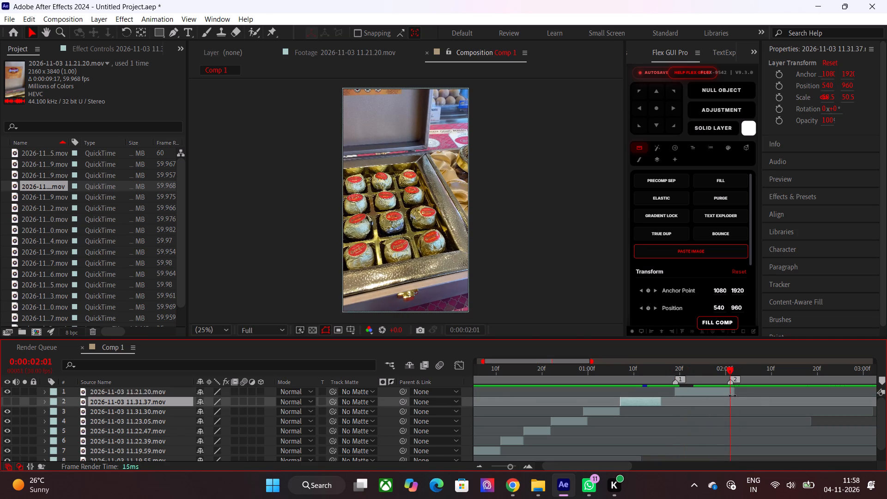
pyautogui.click(732, 396)
pyautogui.moveTo(658, 373); pyautogui.dragTo(658, 373)
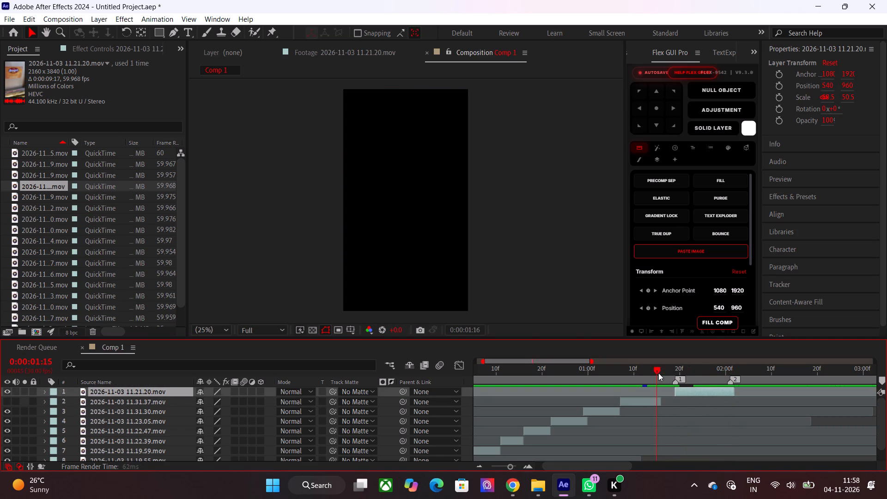
pyautogui.moveTo(658, 373); pyautogui.dragTo(734, 396)
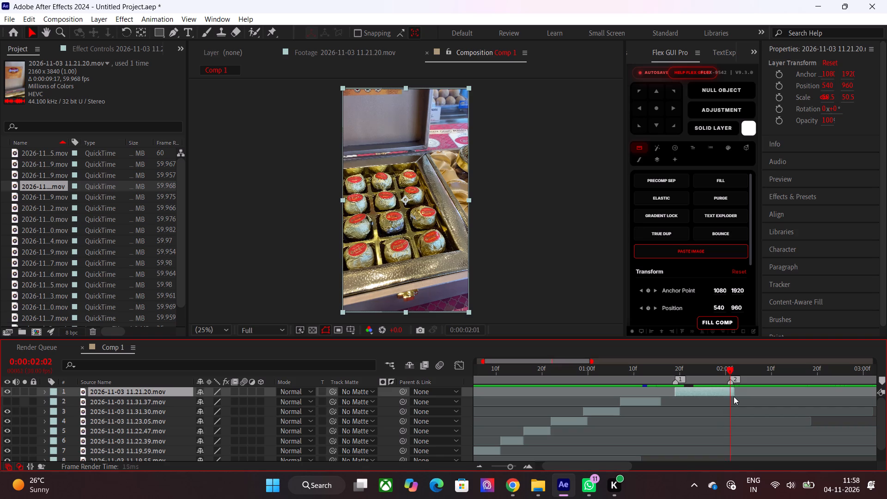
pyautogui.moveTo(734, 396); pyautogui.dragTo(732, 397)
pyautogui.moveTo(735, 390); pyautogui.dragTo(730, 391)
# Add a composition marker to Comp 1 at 0:00:02:02.
pyautogui.moveTo(732, 369); pyautogui.dragTo(736, 369)
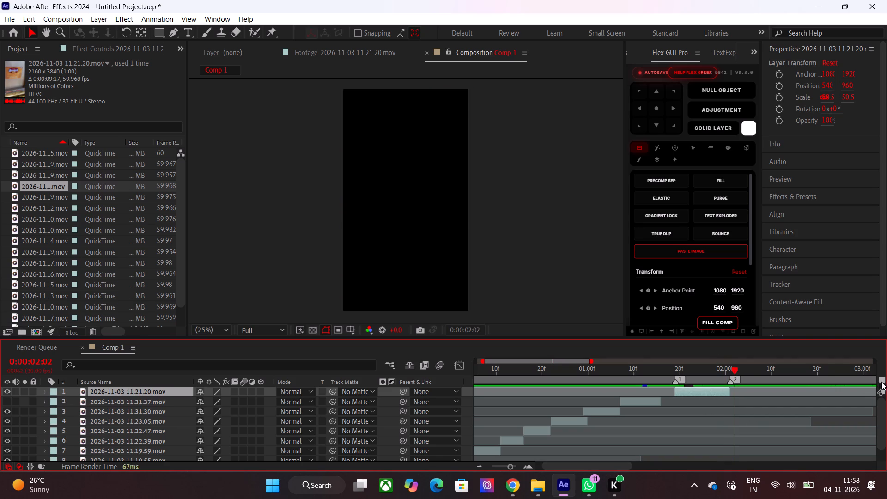
pyautogui.click(881, 382)
# Move composition marker 3 to 0:00:02:10, where the reference video's hand-and-jar shot begins.
pyautogui.moveTo(741, 366); pyautogui.dragTo(753, 375)
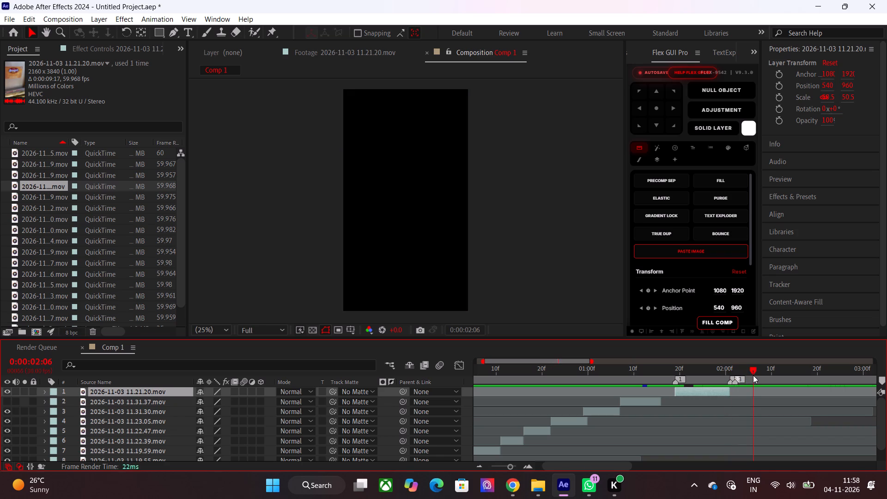
pyautogui.moveTo(753, 375); pyautogui.dragTo(760, 385)
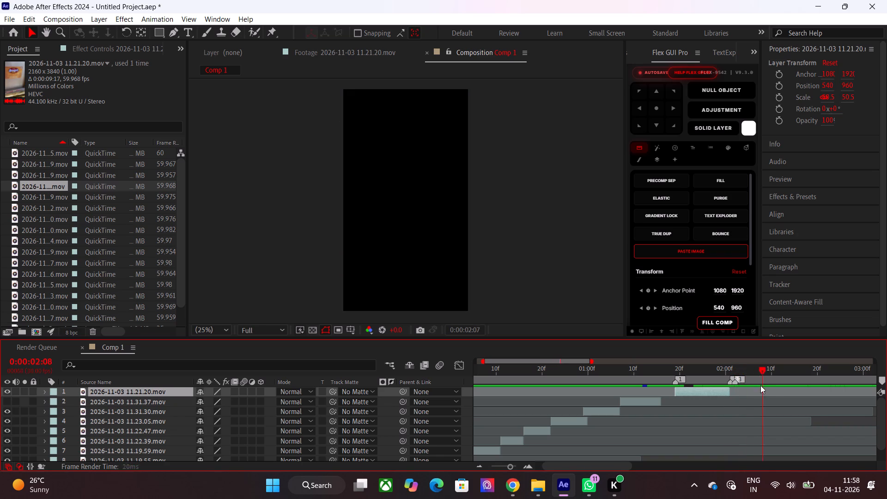
pyautogui.moveTo(760, 385); pyautogui.dragTo(768, 391)
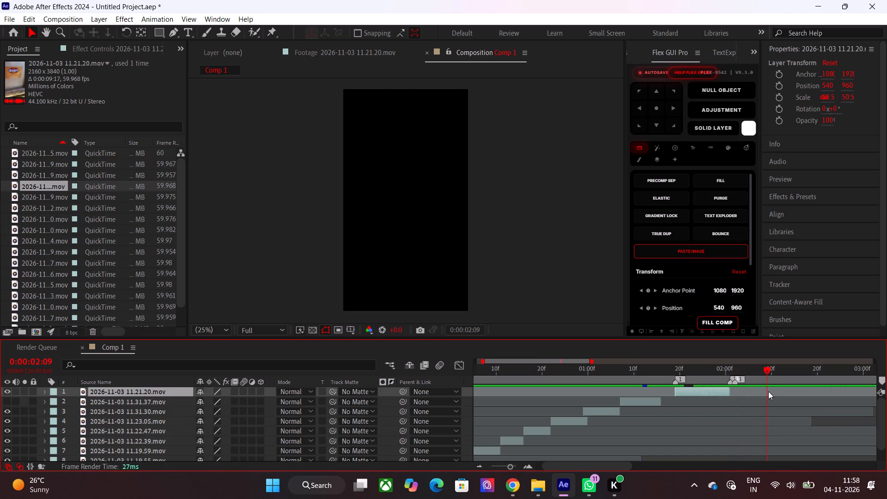
pyautogui.moveTo(768, 391); pyautogui.dragTo(770, 392)
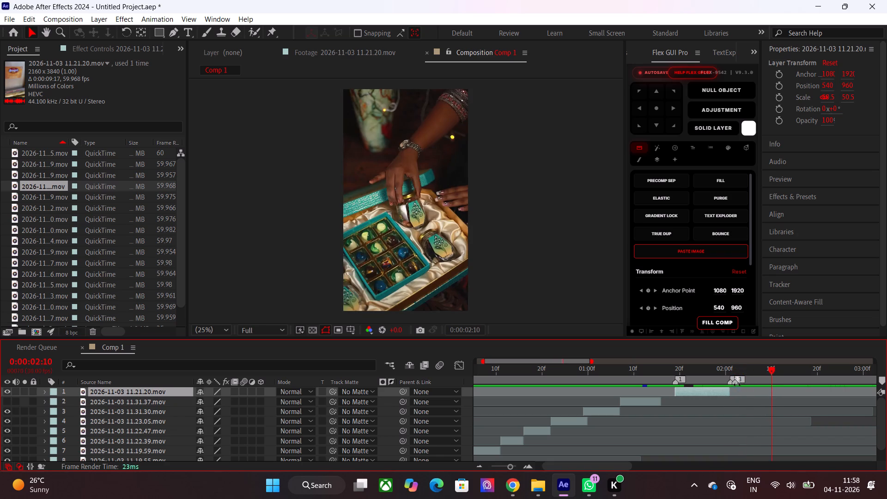
pyautogui.moveTo(735, 384); pyautogui.dragTo(772, 394)
# Extend the end of the 2026-11-03 11.21.20.mov layer by one frame so it covers the 0:00:02:01 marker frame.
pyautogui.moveTo(620, 462); pyautogui.dragTo(645, 467)
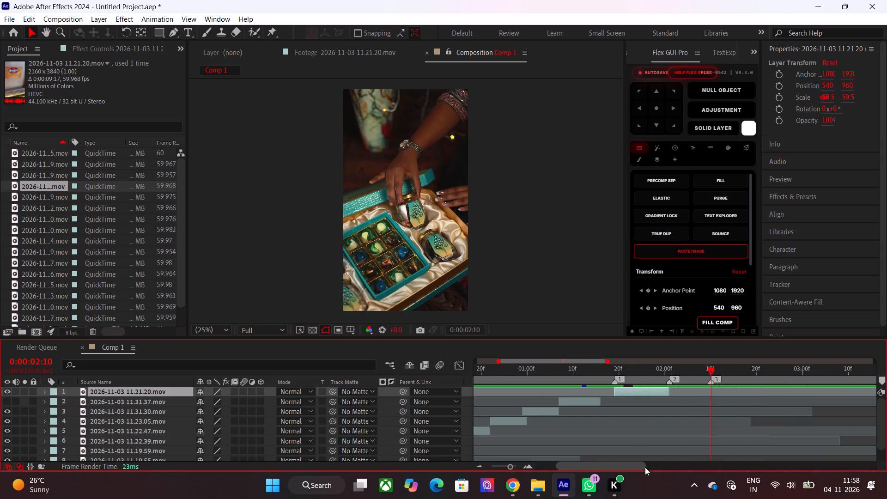
pyautogui.moveTo(645, 467); pyautogui.dragTo(667, 470)
pyautogui.moveTo(571, 366); pyautogui.dragTo(543, 379)
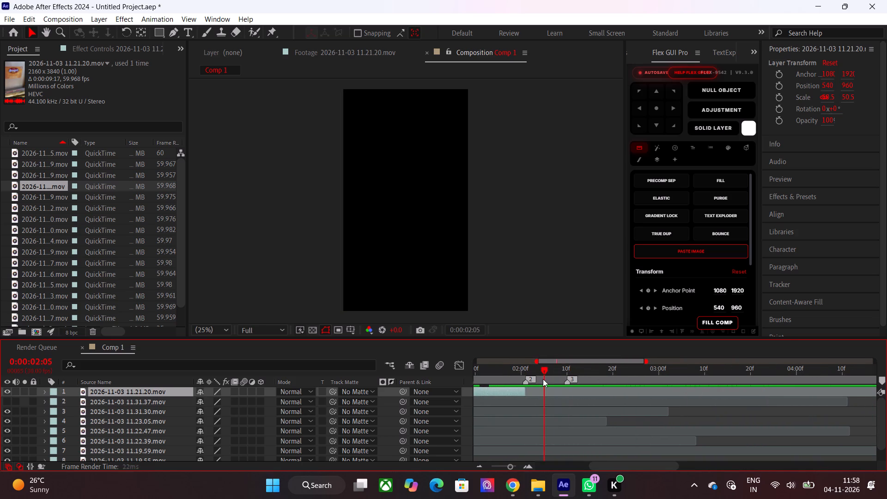
pyautogui.moveTo(543, 379); pyautogui.dragTo(546, 396)
pyautogui.moveTo(546, 396); pyautogui.dragTo(535, 414)
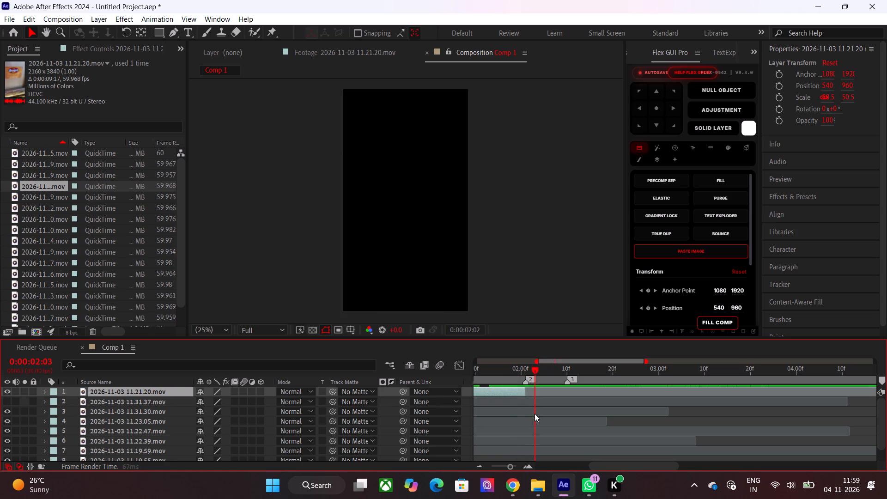
pyautogui.moveTo(535, 414); pyautogui.dragTo(525, 414)
pyautogui.moveTo(526, 393); pyautogui.dragTo(534, 393)
pyautogui.click(534, 392)
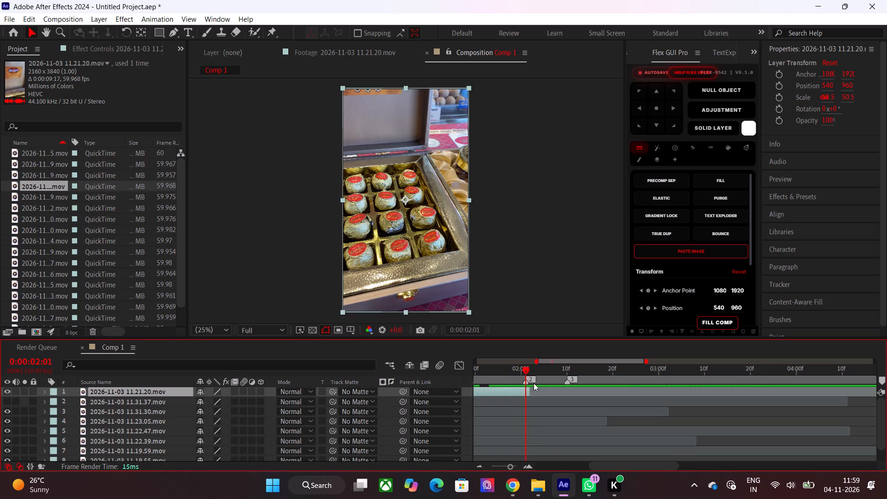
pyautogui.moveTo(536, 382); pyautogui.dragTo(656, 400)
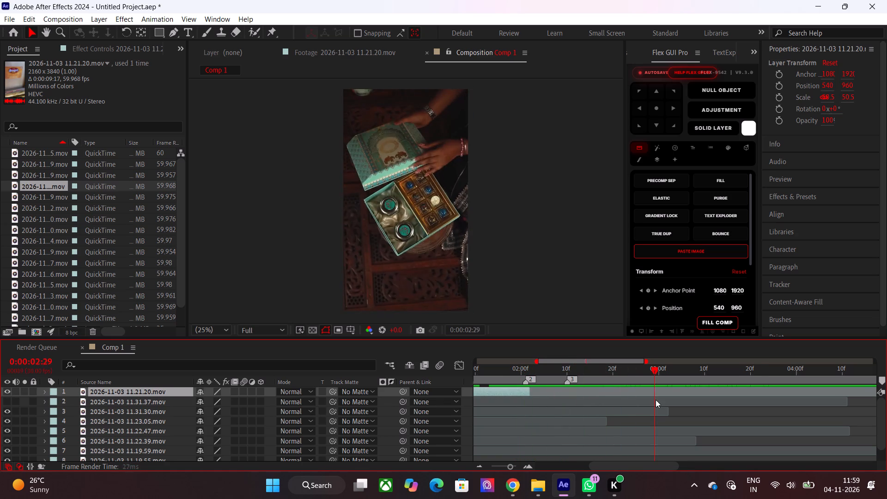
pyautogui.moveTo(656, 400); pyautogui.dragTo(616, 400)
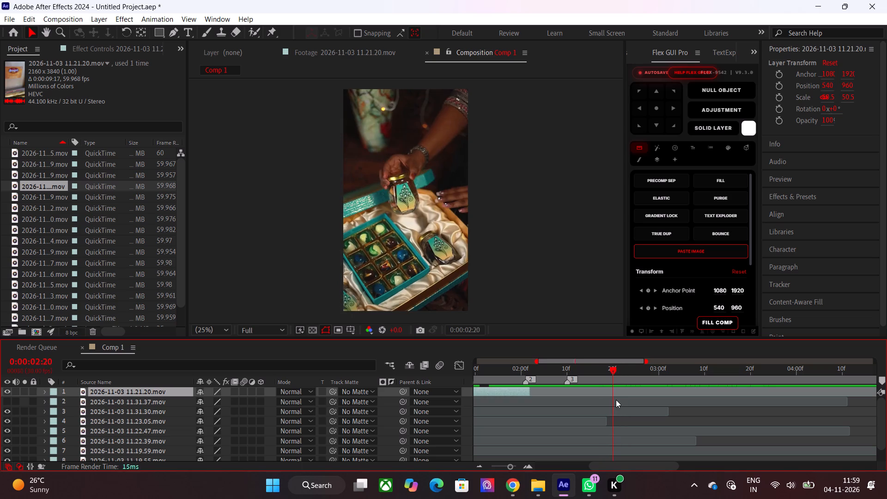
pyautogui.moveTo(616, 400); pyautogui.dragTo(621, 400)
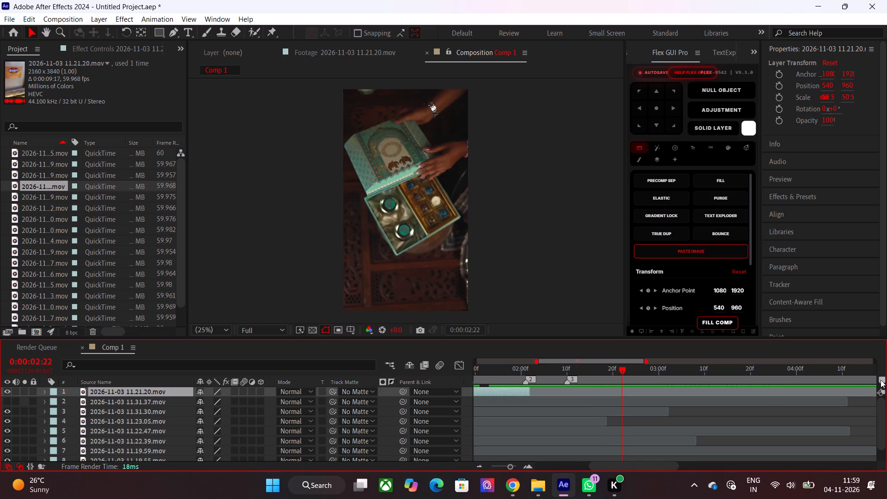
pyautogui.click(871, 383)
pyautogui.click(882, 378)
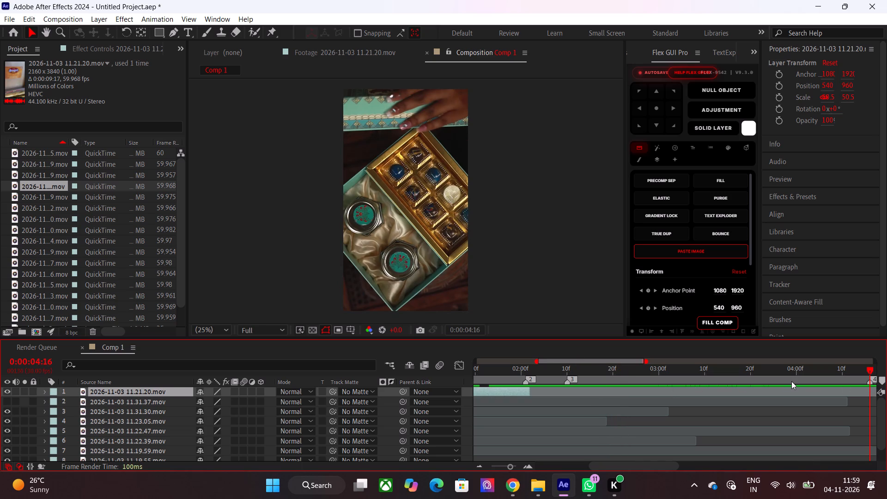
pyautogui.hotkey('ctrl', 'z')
# Add a composition marker to Comp 1 at 0:00:02:22, where the reference video cuts to the turquoise gift box shot.
pyautogui.moveTo(634, 368); pyautogui.dragTo(616, 369)
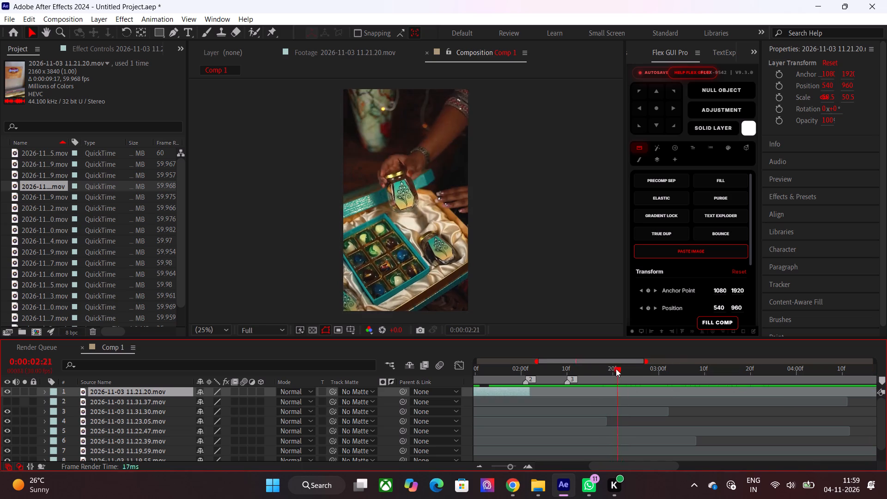
pyautogui.moveTo(616, 369); pyautogui.dragTo(616, 392)
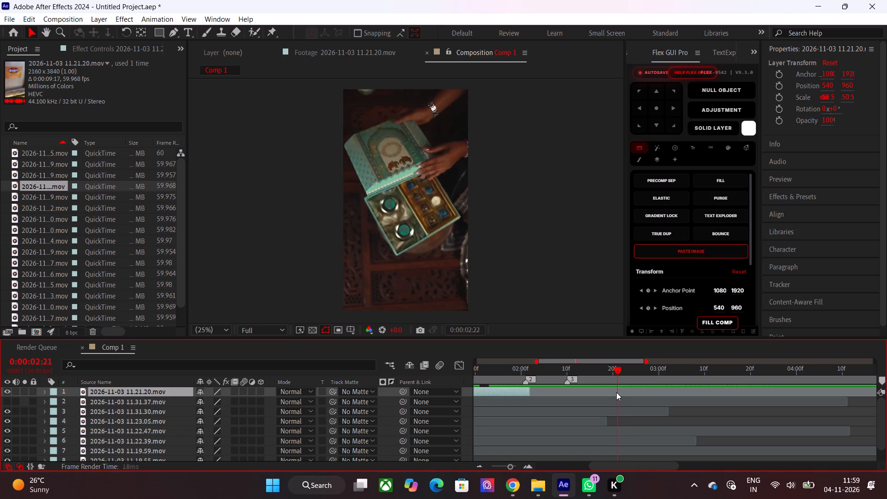
pyautogui.moveTo(616, 392); pyautogui.dragTo(621, 392)
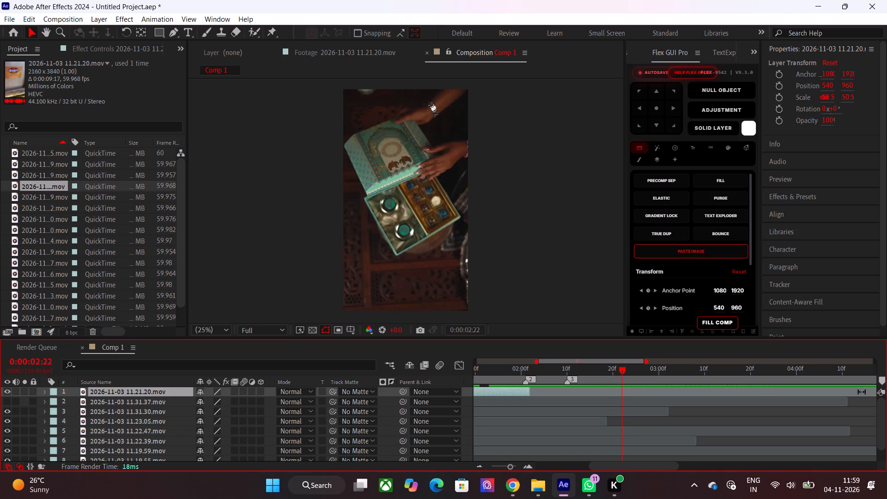
pyautogui.click(883, 383)
pyautogui.moveTo(615, 374); pyautogui.dragTo(590, 388)
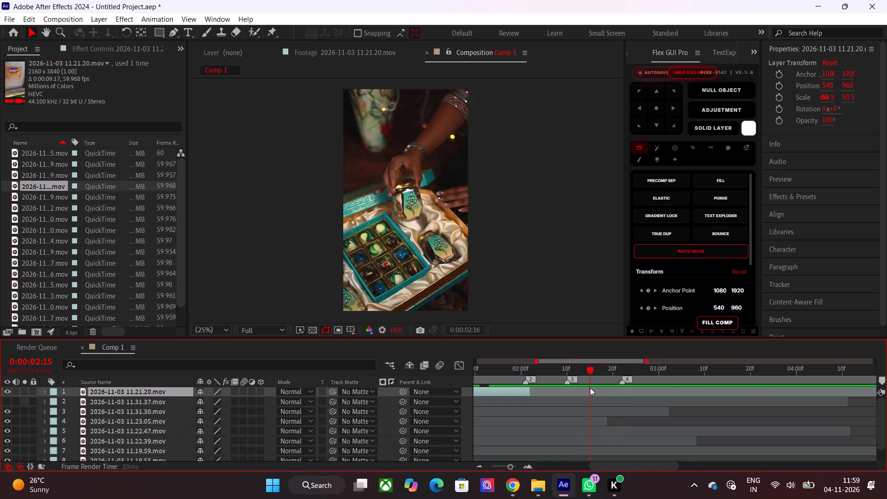
pyautogui.moveTo(590, 388); pyautogui.dragTo(623, 410)
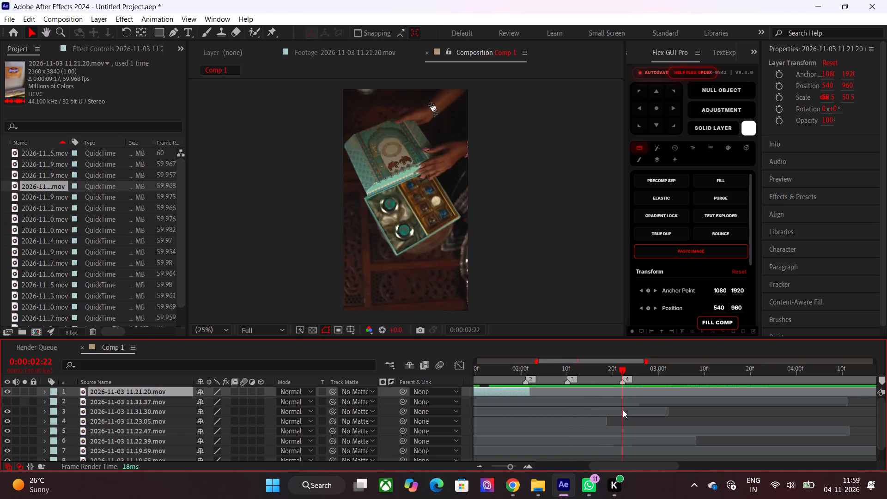
pyautogui.moveTo(623, 410); pyautogui.dragTo(625, 413)
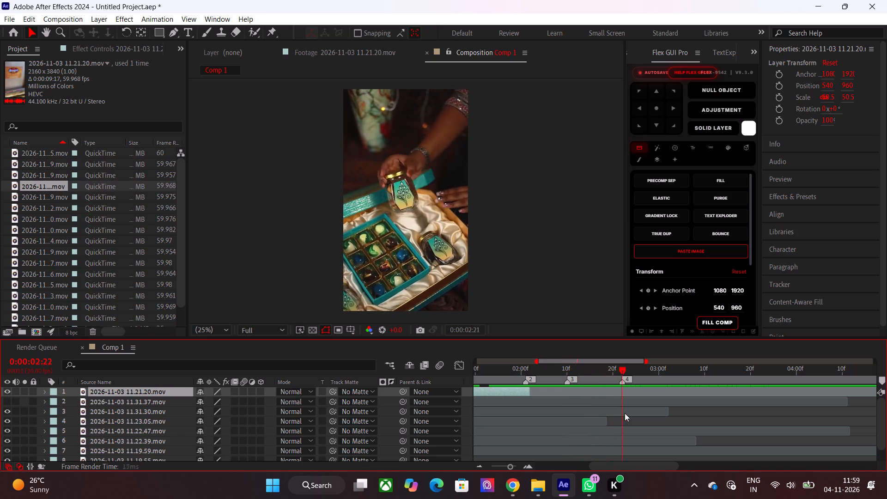
# Add 2026-11-03 11.21.20.mov to Comp 1 again as the top layer and fit it to the composition frame.
pyautogui.moveTo(625, 413); pyautogui.dragTo(566, 414)
pyautogui.click(57, 192)
pyautogui.click(57, 189)
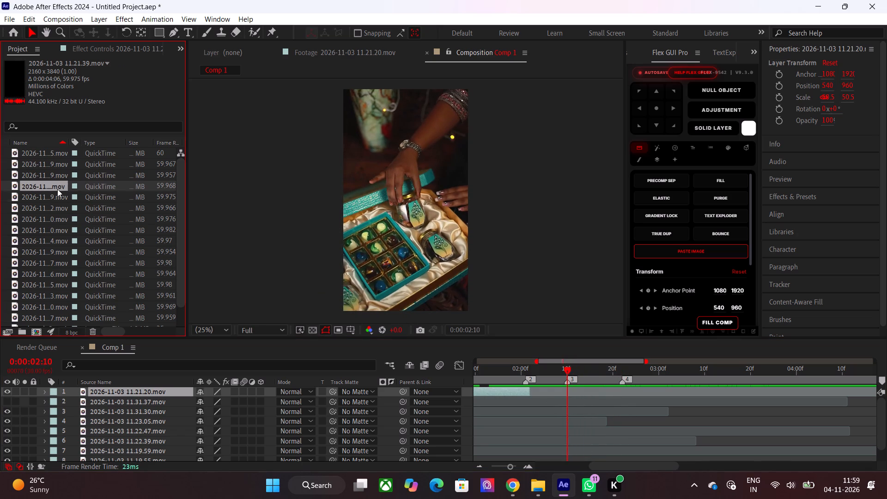
pyautogui.moveTo(54, 186); pyautogui.dragTo(574, 389)
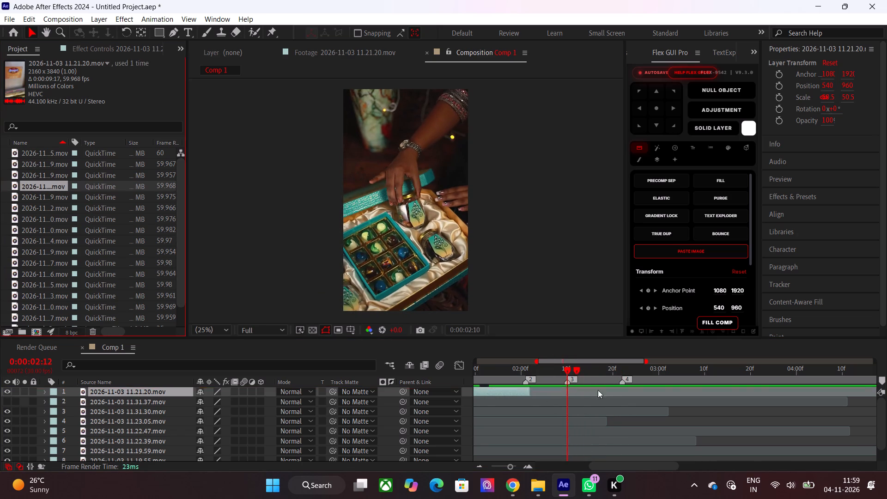
pyautogui.moveTo(635, 389); pyautogui.dragTo(358, 400)
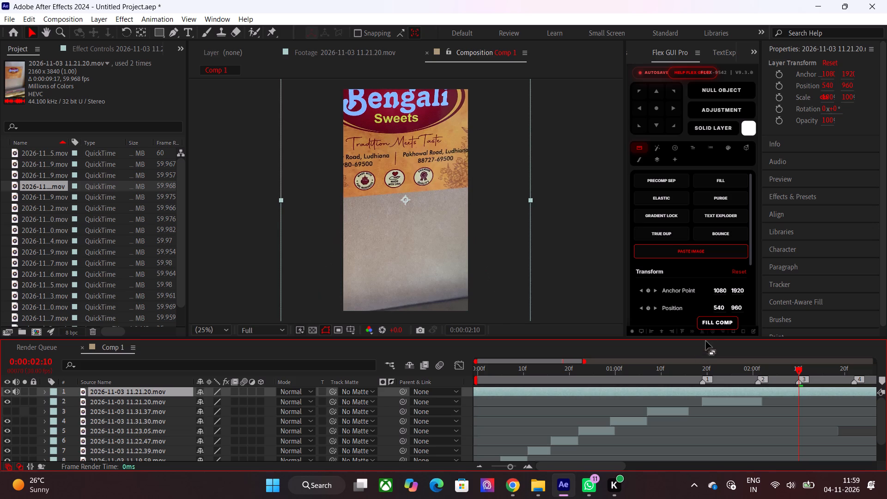
pyautogui.click(740, 333)
# Slide the new 2026-11-03 11.21.20.mov layer earlier until wrapped sweets and the gold-lidded jars show together at 0:00:02:10.
pyautogui.click(496, 467)
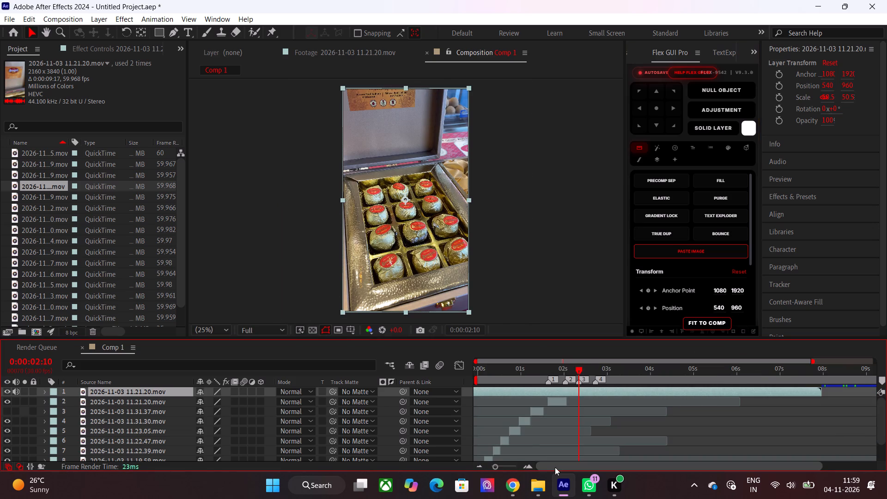
pyautogui.moveTo(671, 393); pyautogui.dragTo(598, 391)
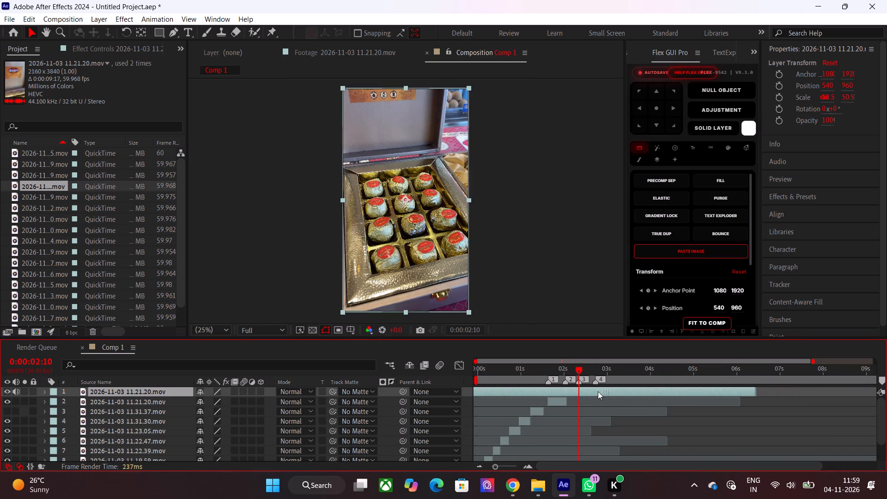
pyautogui.moveTo(598, 391); pyautogui.dragTo(540, 400)
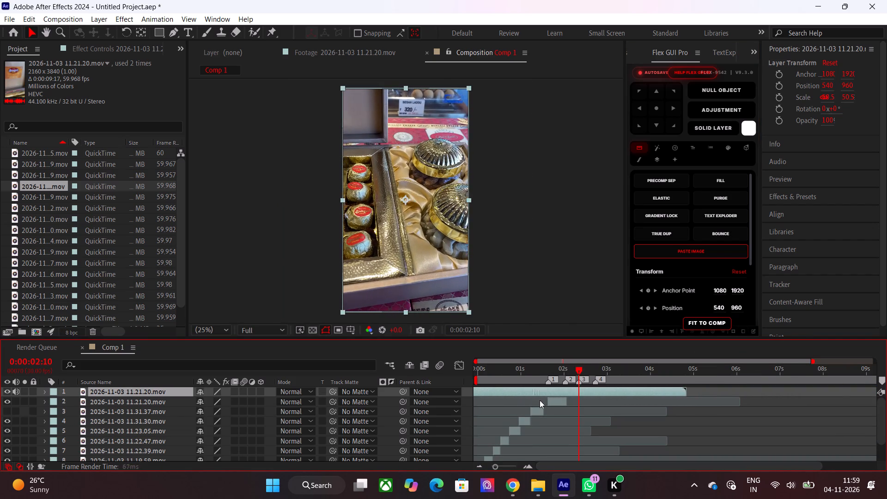
pyautogui.moveTo(540, 400); pyautogui.dragTo(501, 401)
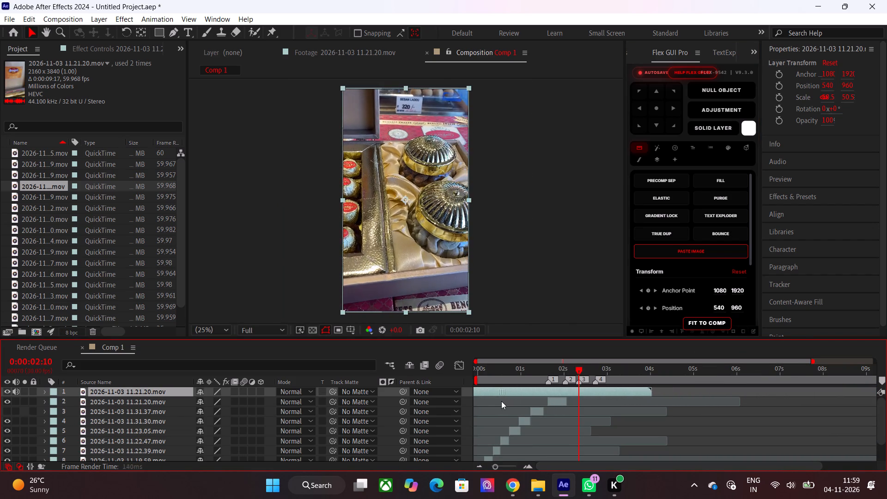
pyautogui.moveTo(501, 401); pyautogui.dragTo(543, 406)
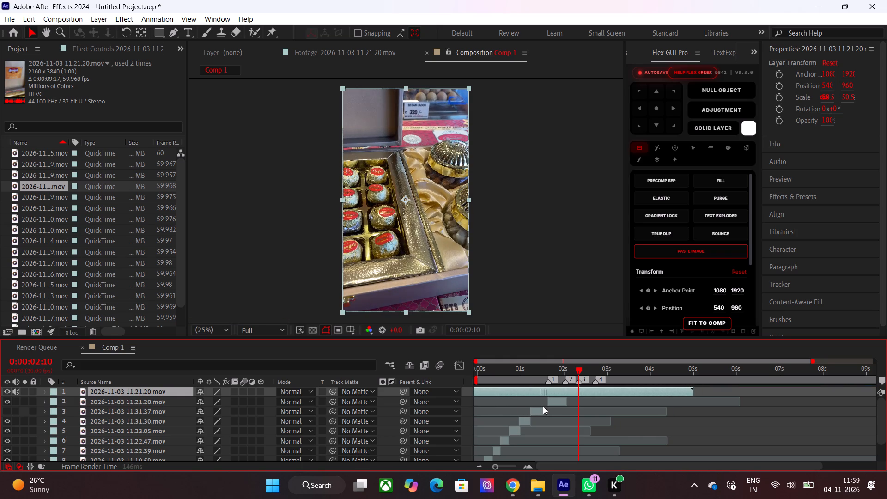
pyautogui.moveTo(543, 406); pyautogui.dragTo(537, 406)
# Trim the new 2026-11-03 11.21.20.mov layer to start at the 0:00:02:10 marker and end at the 0:00:02:22 marker.
pyautogui.scroll(-2, 568, 439)
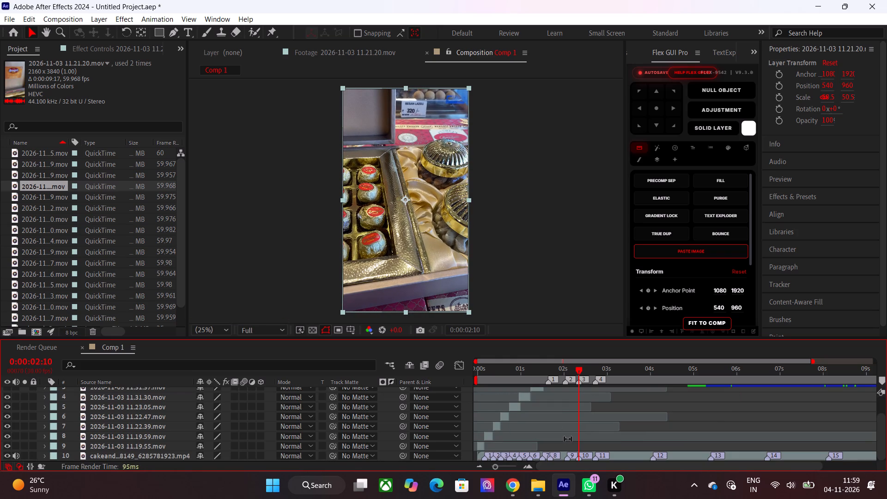
pyautogui.scroll(-1, 568, 439)
pyautogui.click(511, 465)
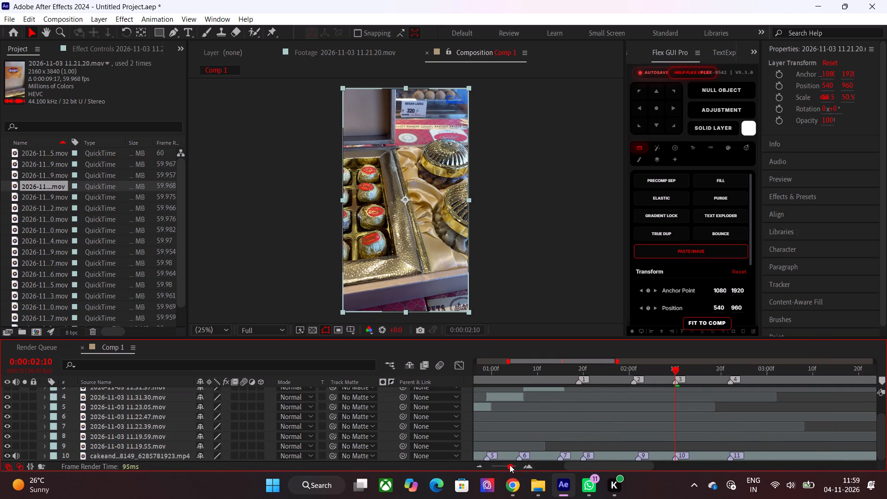
pyautogui.scroll(2, 657, 405)
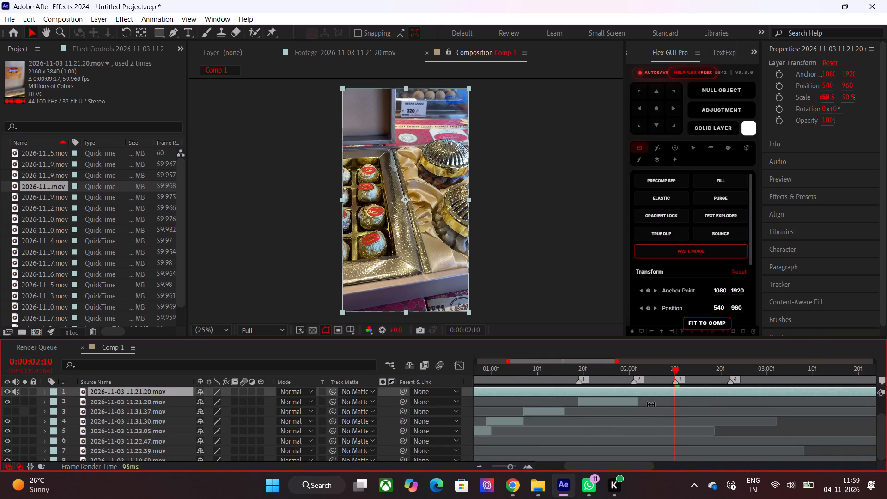
pyautogui.hotkey('alt', '[')
pyautogui.moveTo(696, 382); pyautogui.dragTo(728, 399)
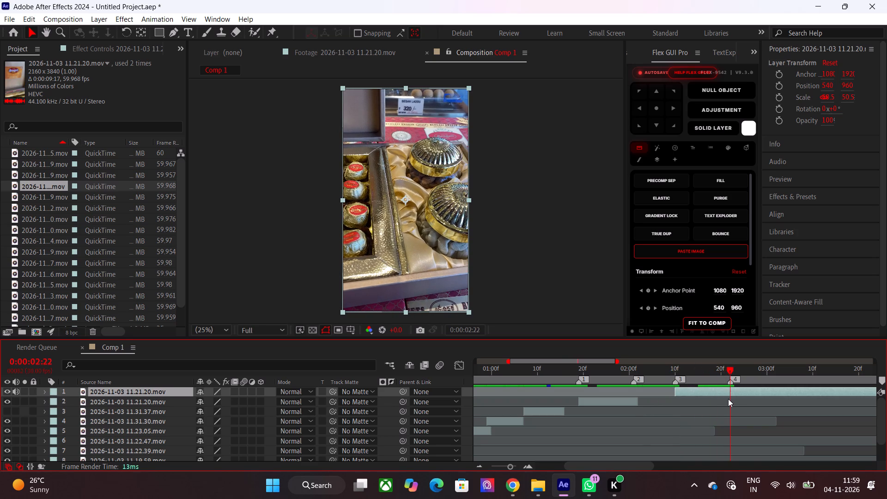
pyautogui.moveTo(728, 399); pyautogui.dragTo(731, 400)
pyautogui.hotkey('alt', ']')
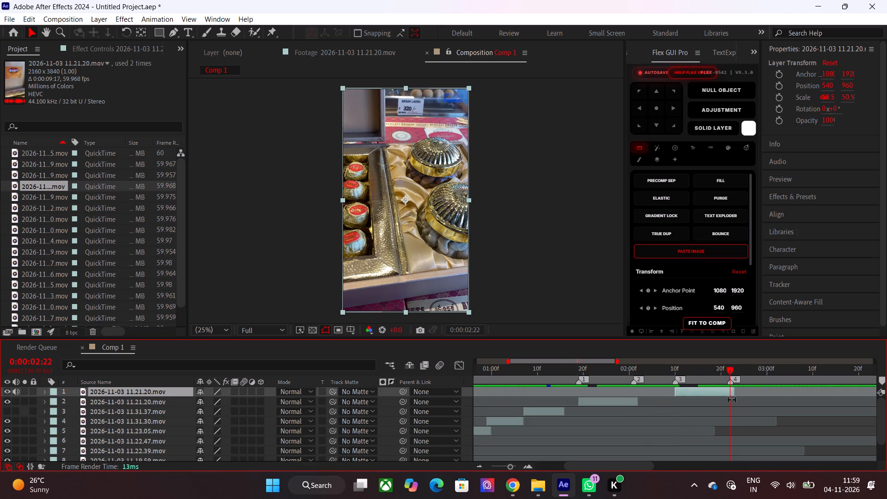
# Check the cut around marker 4 and pull the top 2026-11-03 11.21.20.mov layer's end back exactly to 0:00:02:22.
pyautogui.moveTo(717, 377); pyautogui.dragTo(741, 401)
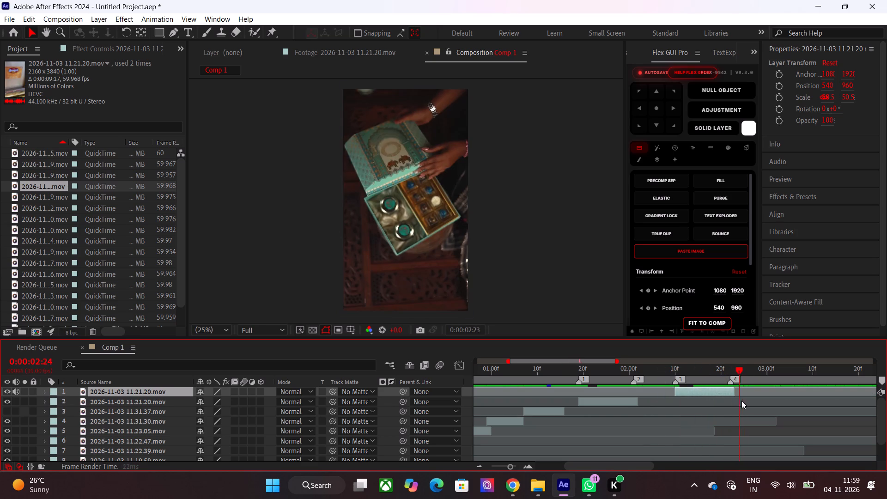
pyautogui.moveTo(741, 401); pyautogui.dragTo(739, 402)
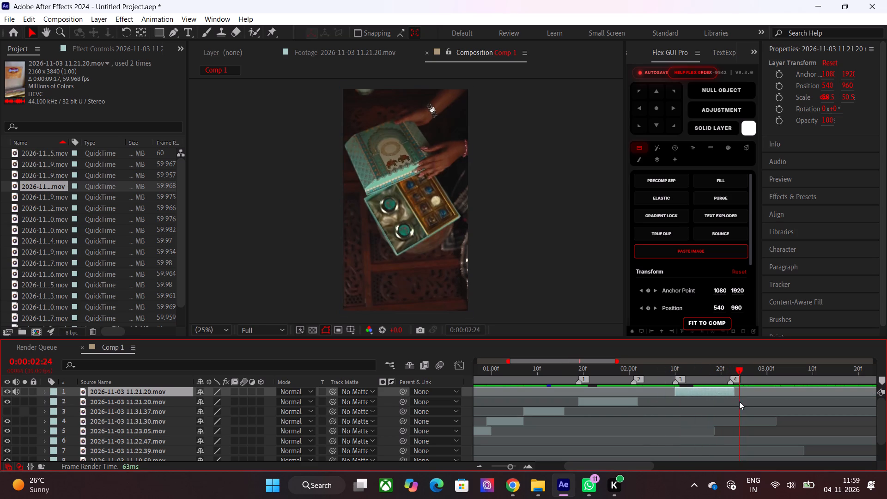
pyautogui.moveTo(739, 402); pyautogui.dragTo(730, 402)
pyautogui.click(735, 390)
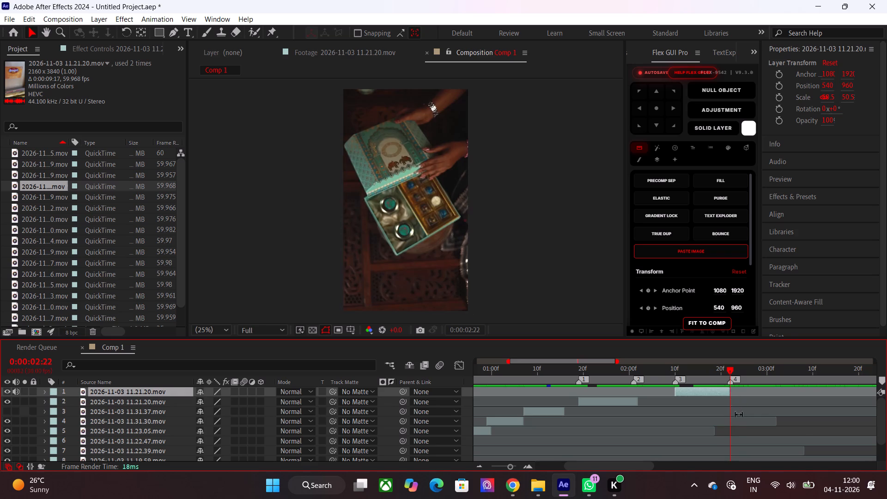
# Preview 2026-11-03 11.21.39.mov, add it to Comp 1 as the top layer and fit it to the composition frame.
pyautogui.scroll(-1, 741, 424)
pyautogui.moveTo(624, 466); pyautogui.dragTo(656, 467)
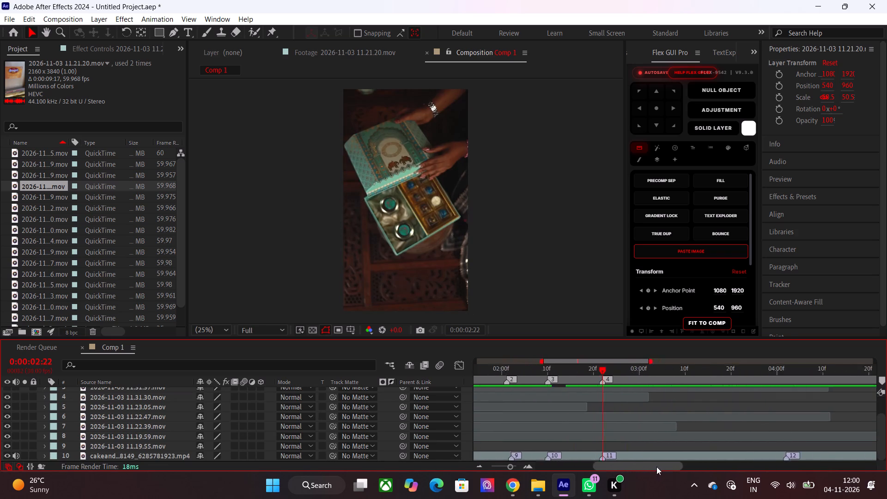
pyautogui.moveTo(656, 467); pyautogui.dragTo(655, 471)
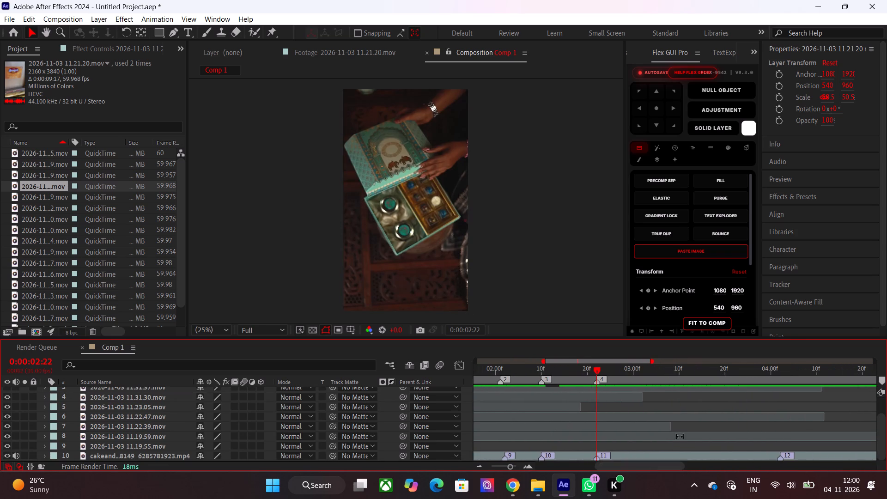
pyautogui.scroll(3, 680, 428)
pyautogui.doubleClick(59, 202)
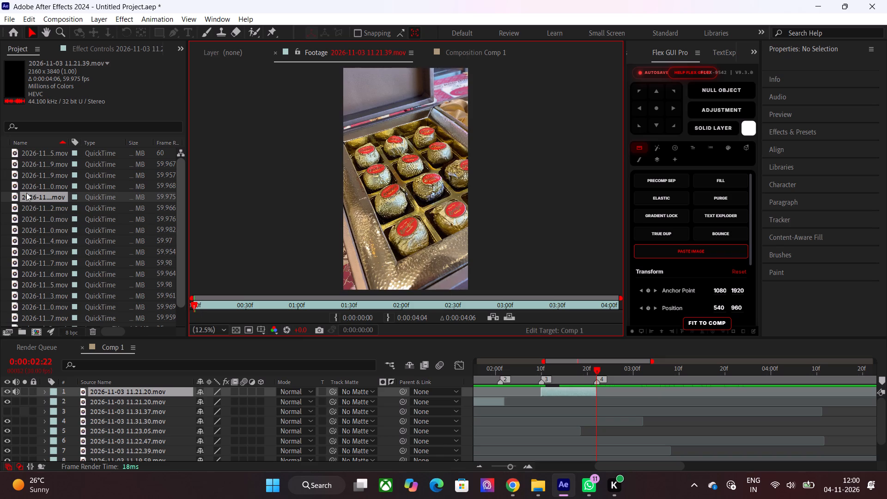
pyautogui.moveTo(31, 195); pyautogui.dragTo(111, 391)
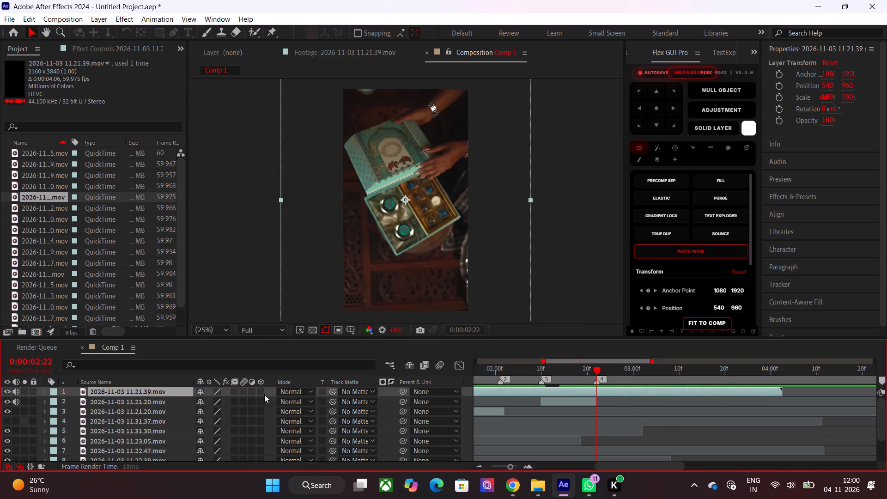
pyautogui.click(740, 335)
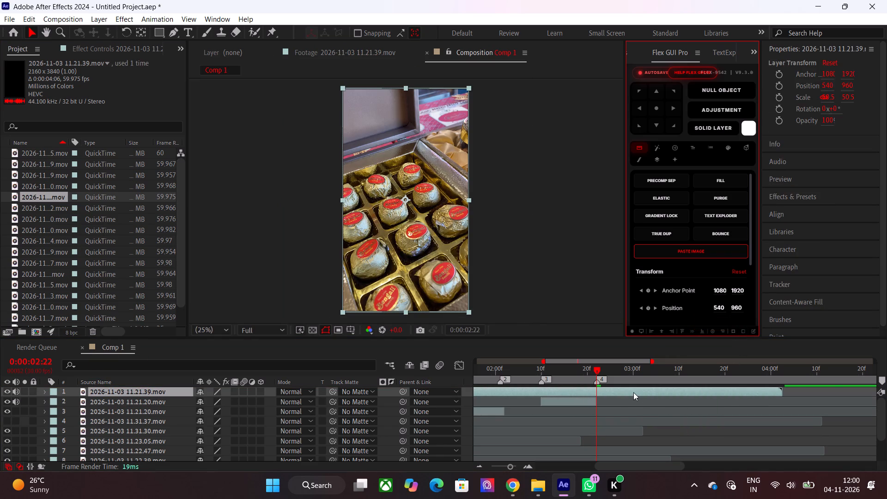
# Slide the 2026-11-03 11.21.39.mov layer later in time and trim its start to the 0:00:02:22 marker.
pyautogui.moveTo(633, 392); pyautogui.dragTo(736, 392)
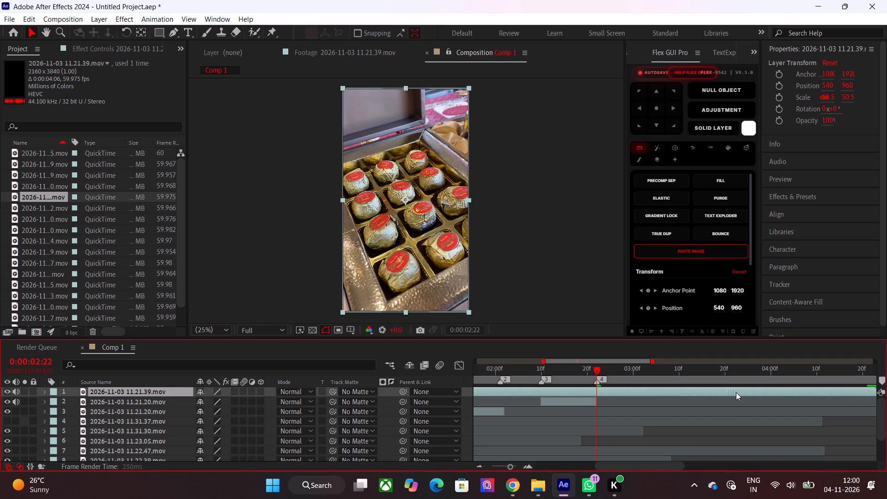
pyautogui.moveTo(736, 392); pyautogui.dragTo(742, 392)
pyautogui.moveTo(595, 395); pyautogui.dragTo(666, 396)
pyautogui.scroll(-3, 653, 432)
pyautogui.scroll(3, 652, 432)
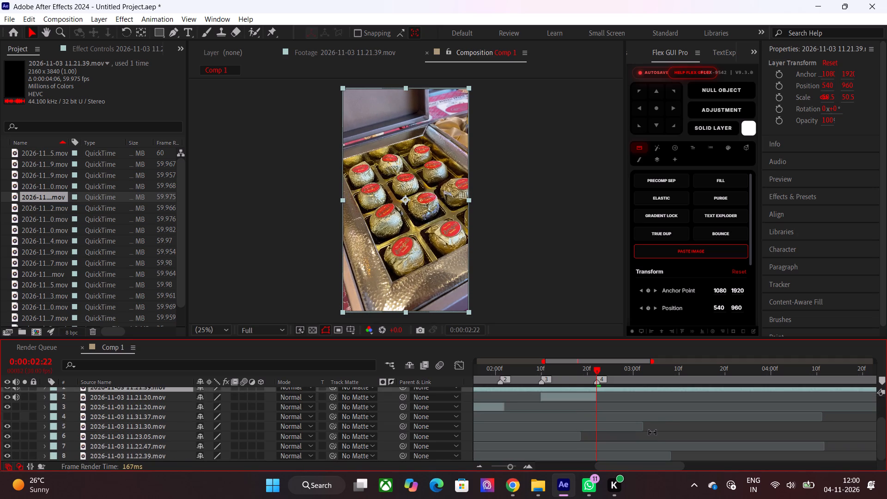
pyautogui.hotkey('alt', '[')
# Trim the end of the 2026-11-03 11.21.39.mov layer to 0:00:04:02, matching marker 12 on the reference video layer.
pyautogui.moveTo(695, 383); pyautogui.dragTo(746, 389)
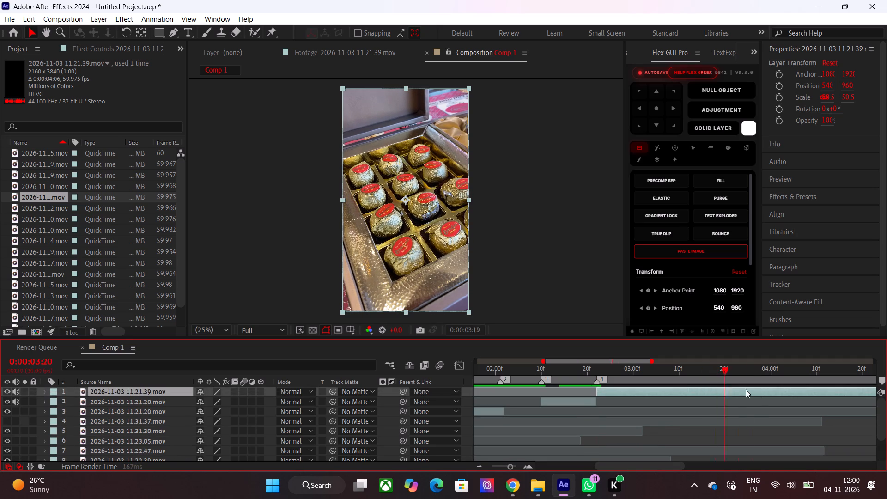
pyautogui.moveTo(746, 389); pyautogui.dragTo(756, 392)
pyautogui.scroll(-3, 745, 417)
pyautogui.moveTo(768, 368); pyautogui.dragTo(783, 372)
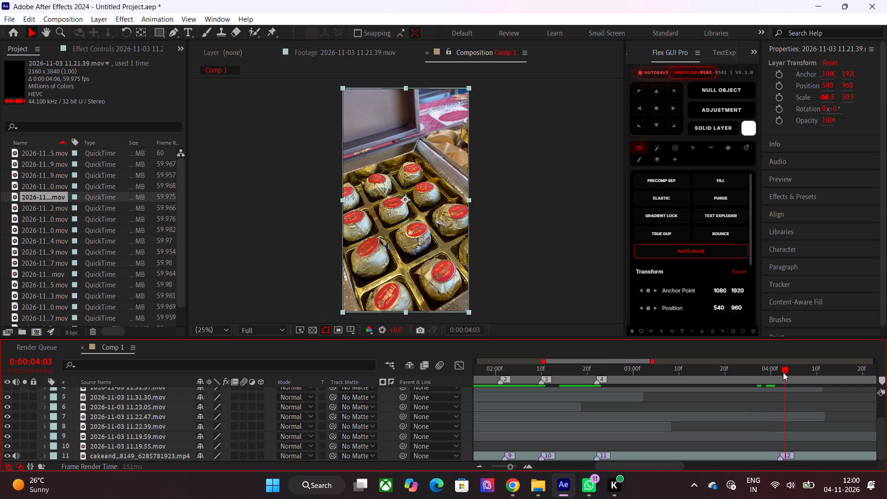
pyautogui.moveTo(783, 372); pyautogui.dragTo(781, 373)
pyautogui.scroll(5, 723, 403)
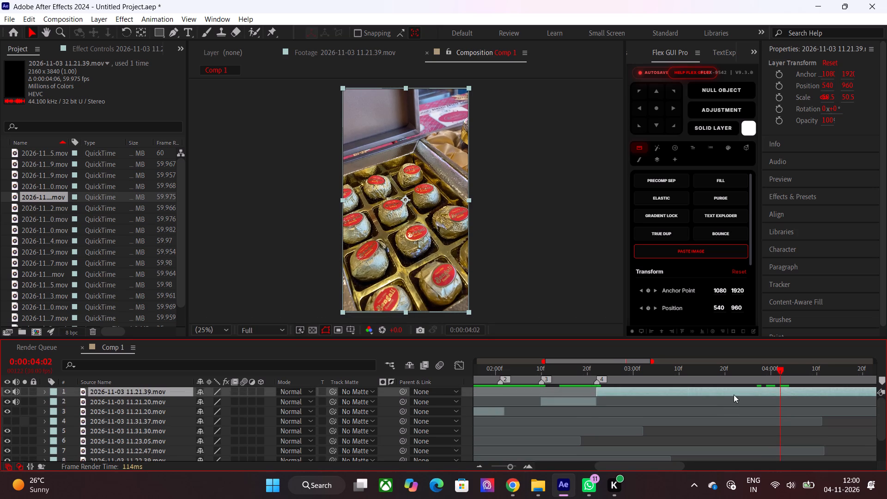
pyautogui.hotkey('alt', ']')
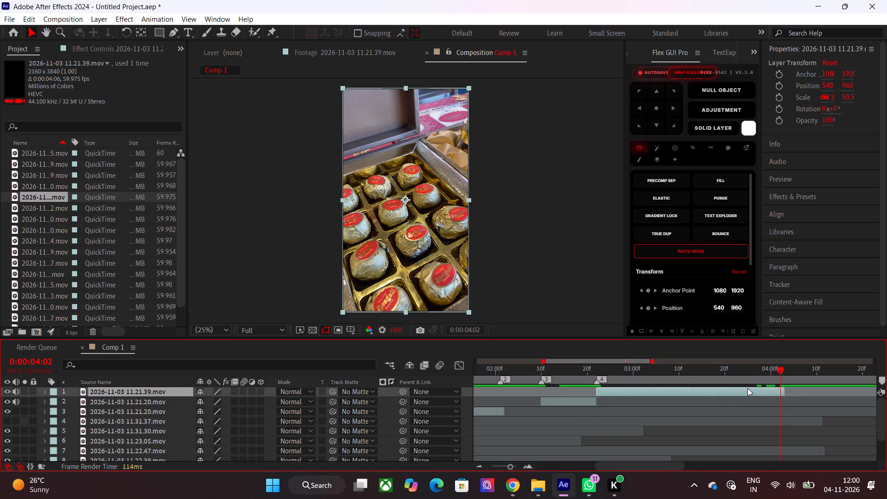
# Slide the trimmed 2026-11-03 11.21.39.mov layer slightly later and extend its start back to the 0:00:02:22 marker.
pyautogui.moveTo(742, 370); pyautogui.dragTo(596, 430)
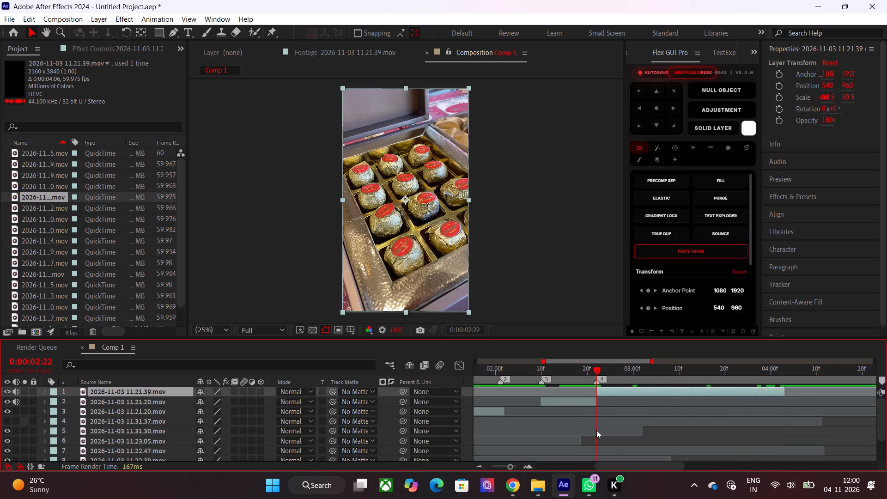
pyautogui.moveTo(596, 430); pyautogui.dragTo(598, 430)
pyautogui.moveTo(632, 392); pyautogui.dragTo(642, 392)
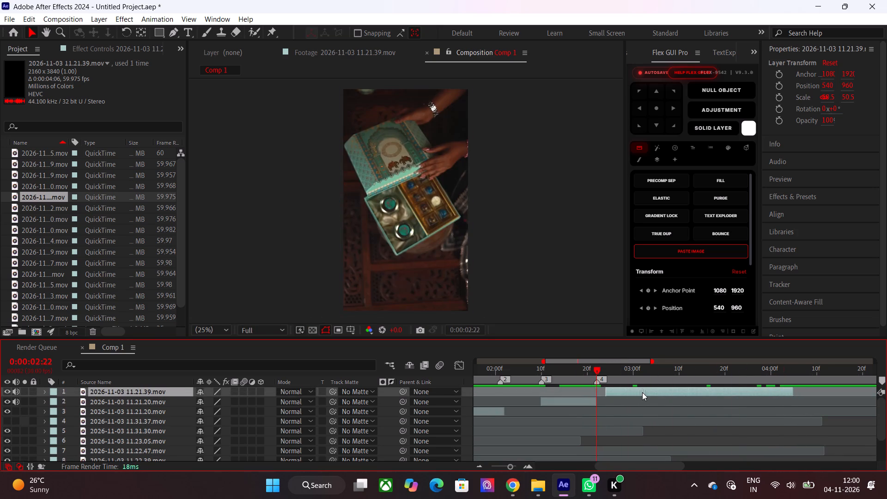
pyautogui.moveTo(642, 392); pyautogui.dragTo(657, 392)
pyautogui.moveTo(618, 389); pyautogui.dragTo(590, 391)
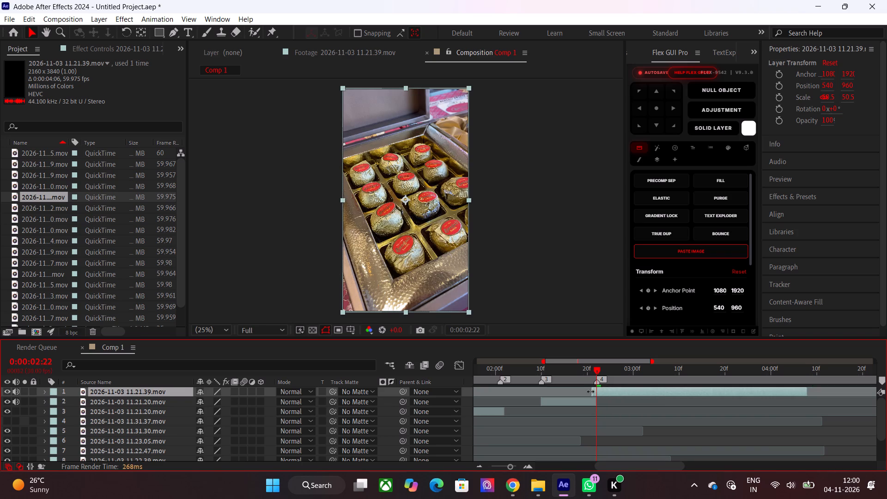
pyautogui.moveTo(590, 391); pyautogui.dragTo(597, 392)
# Trim the end of the shifted 2026-11-03 11.21.39.mov layer to 0:00:04:02, at the reference video layer's marker 12.
pyautogui.moveTo(641, 372); pyautogui.dragTo(768, 416)
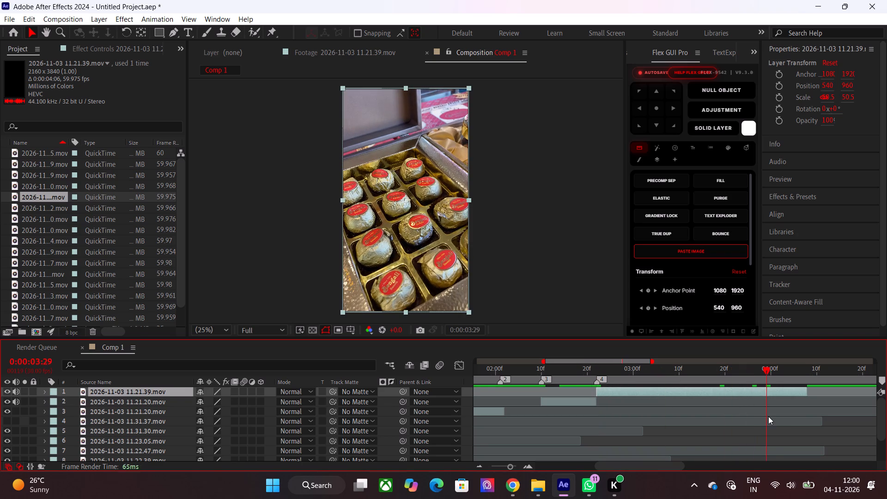
pyautogui.moveTo(768, 416); pyautogui.dragTo(784, 420)
pyautogui.scroll(-3, 784, 421)
pyautogui.moveTo(783, 366); pyautogui.dragTo(778, 368)
pyautogui.scroll(3, 788, 416)
pyautogui.hotkey('alt', ']')
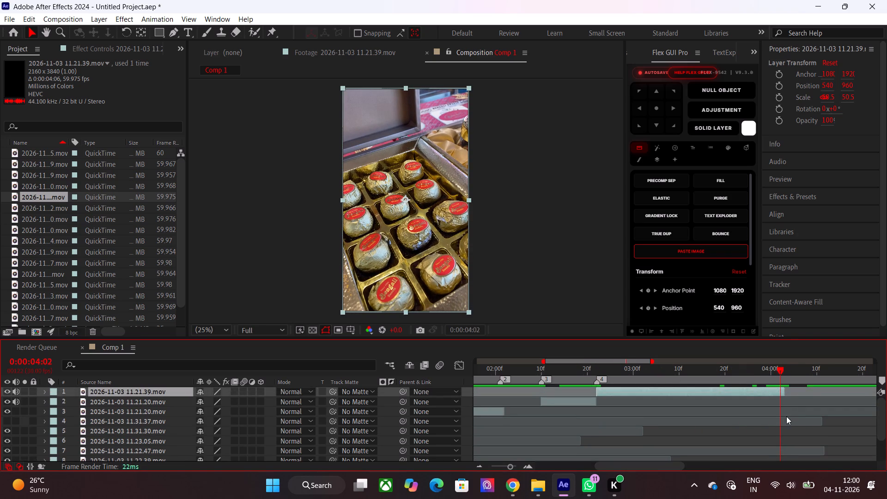
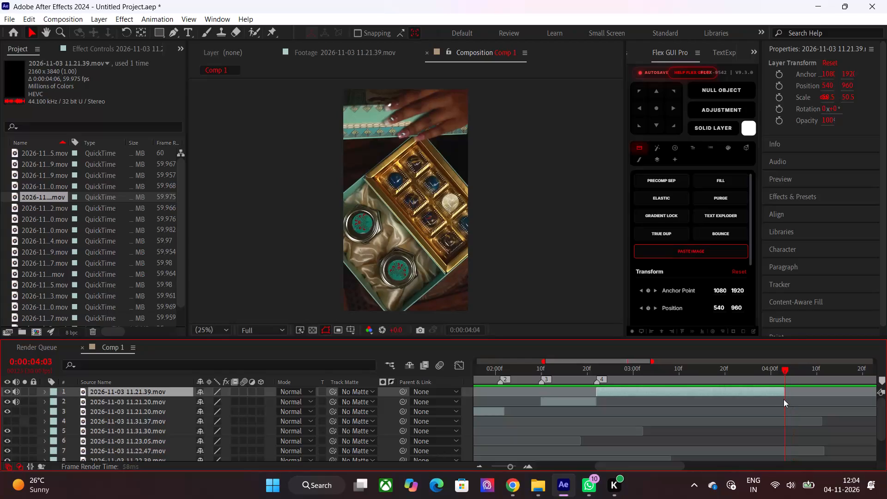
# Set the end of the 2026-11-03 11.21.39.mov layer to 0:00:04:02 and add a composition marker at that time.
pyautogui.moveTo(784, 389); pyautogui.dragTo(779, 389)
pyautogui.scroll(-3, 767, 416)
pyautogui.scroll(3, 767, 416)
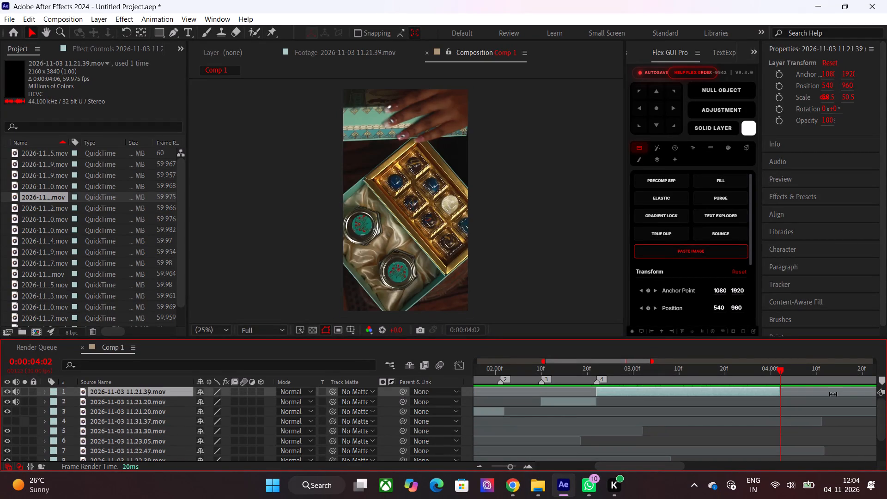
pyautogui.click(882, 379)
pyautogui.moveTo(642, 469); pyautogui.dragTo(652, 469)
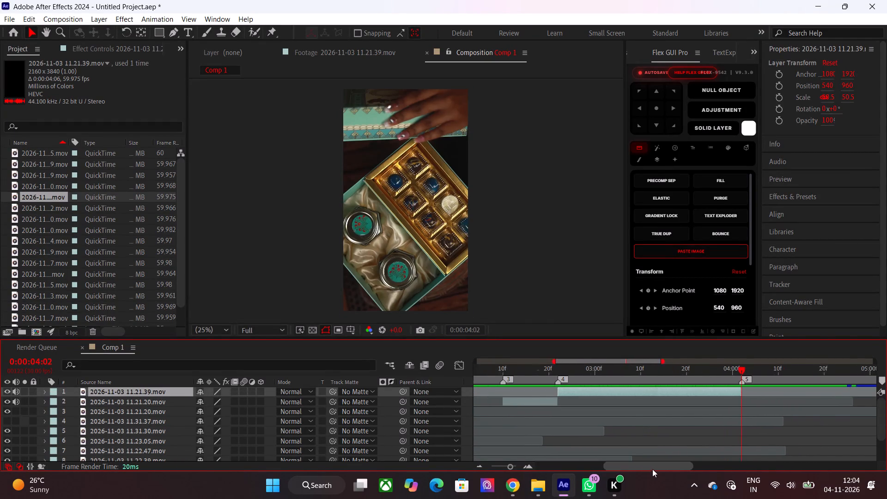
# Add composition markers at 0:00:05:12, 0:00:06:21, 0:00:08:04 and 0:00:09:11, aligned with markers 13 to 16 on the reference video layer.
pyautogui.moveTo(652, 469); pyautogui.dragTo(702, 469)
pyautogui.scroll(-3, 693, 449)
pyautogui.click(700, 373)
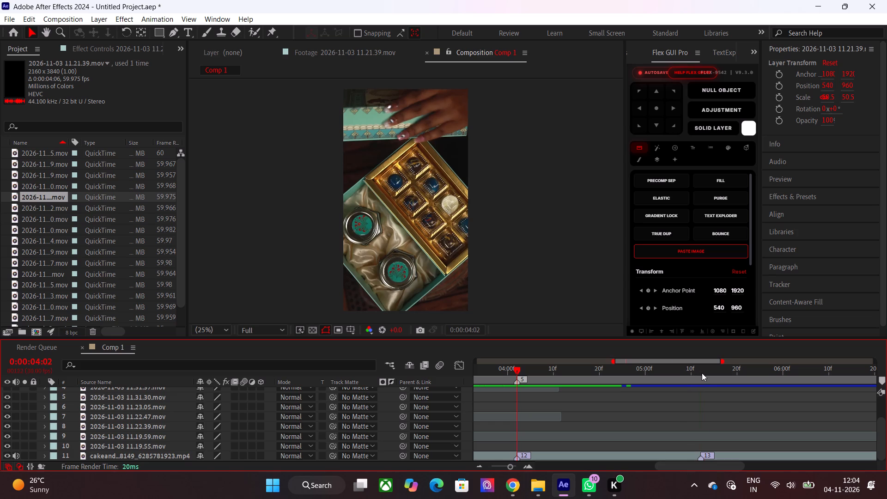
pyautogui.click(878, 379)
pyautogui.moveTo(708, 462); pyautogui.dragTo(746, 462)
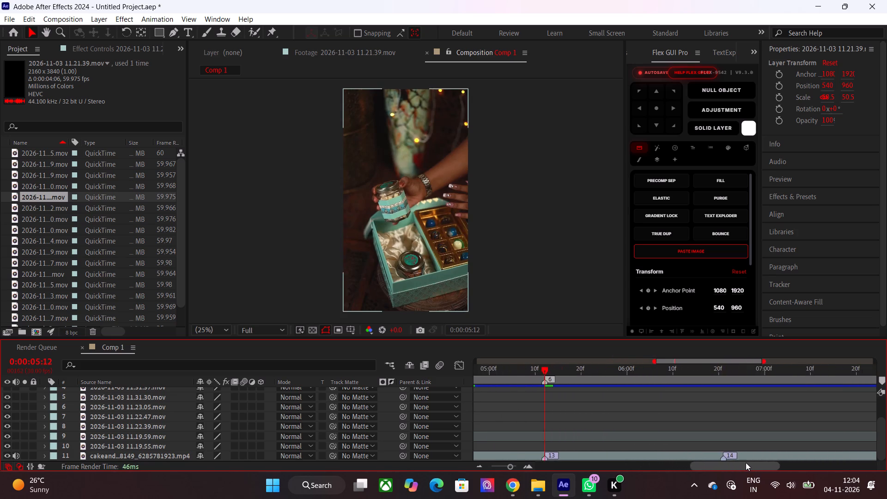
pyautogui.moveTo(746, 462); pyautogui.dragTo(753, 463)
pyautogui.moveTo(677, 375); pyautogui.dragTo(681, 375)
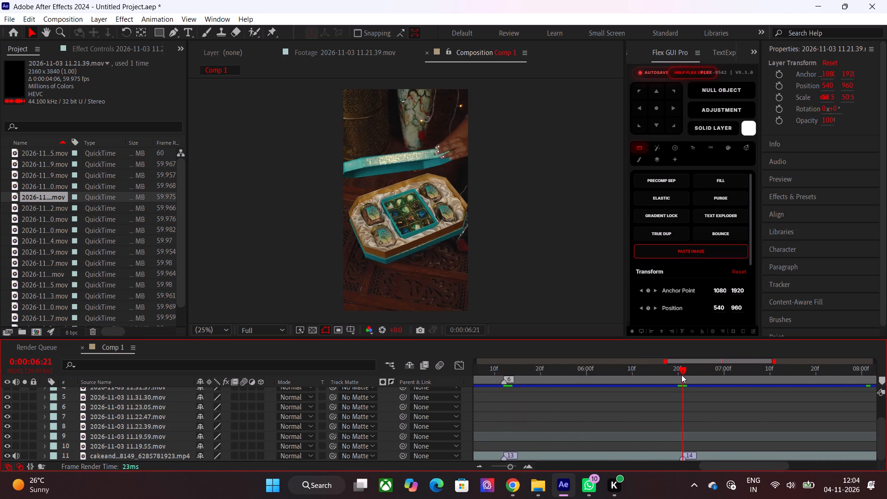
pyautogui.click(883, 377)
pyautogui.moveTo(731, 465); pyautogui.dragTo(776, 465)
pyautogui.moveTo(666, 380); pyautogui.dragTo(687, 381)
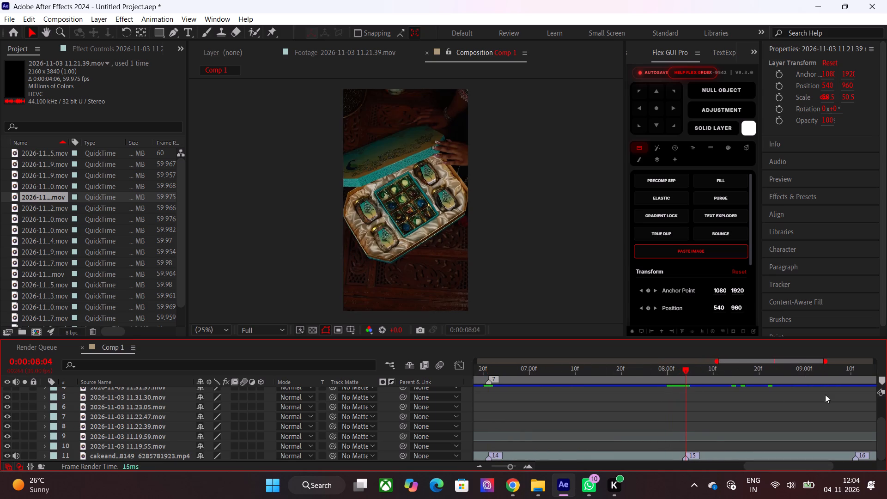
pyautogui.click(882, 382)
pyautogui.moveTo(834, 371); pyautogui.dragTo(853, 371)
pyautogui.click(883, 376)
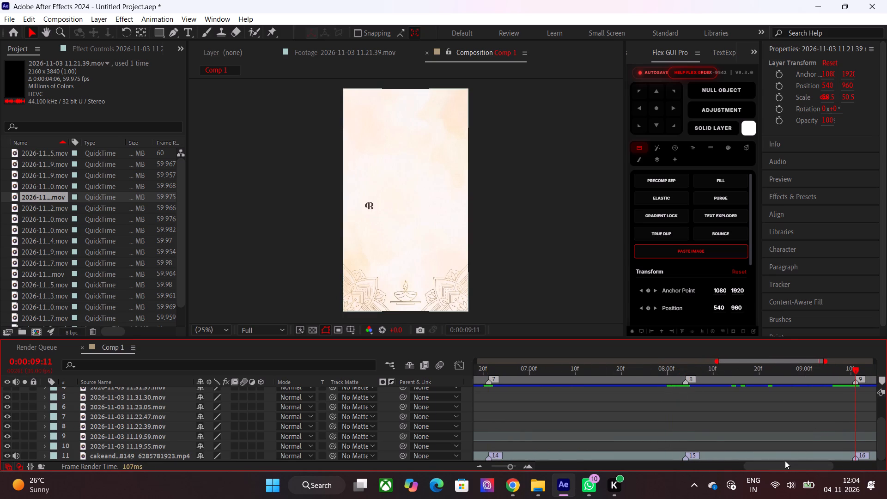
# Preview the 2026-11-03 11.21.39.mov and 11.21.52.mov source clips to look for the shot that follows the 0:00:04:02 marker.
pyautogui.moveTo(778, 464); pyautogui.dragTo(808, 473)
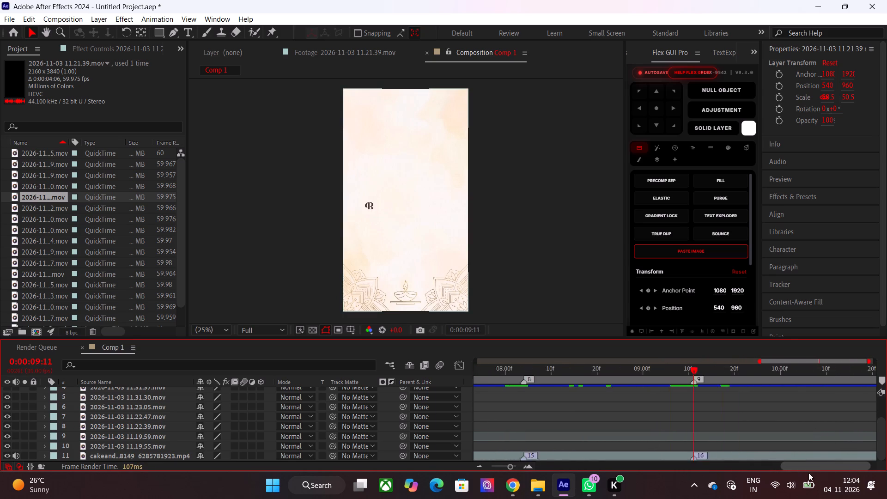
pyautogui.moveTo(808, 473); pyautogui.dragTo(582, 469)
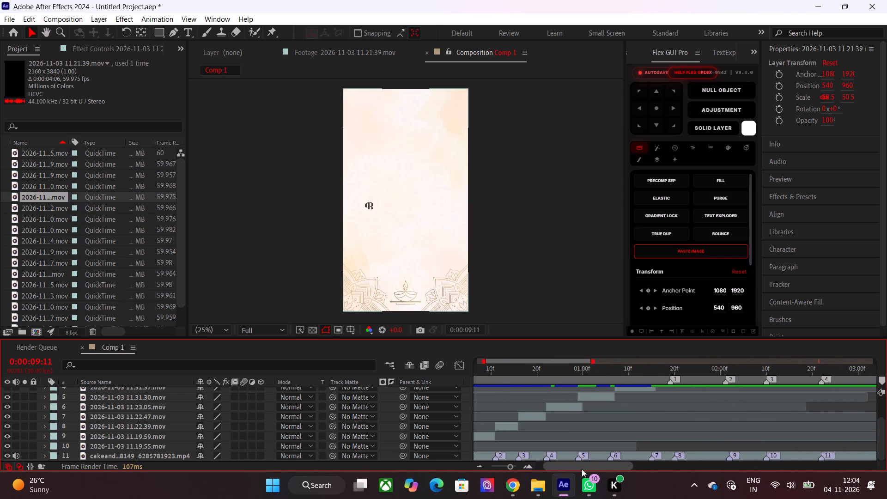
pyautogui.moveTo(582, 469); pyautogui.dragTo(623, 469)
pyautogui.scroll(2, 650, 429)
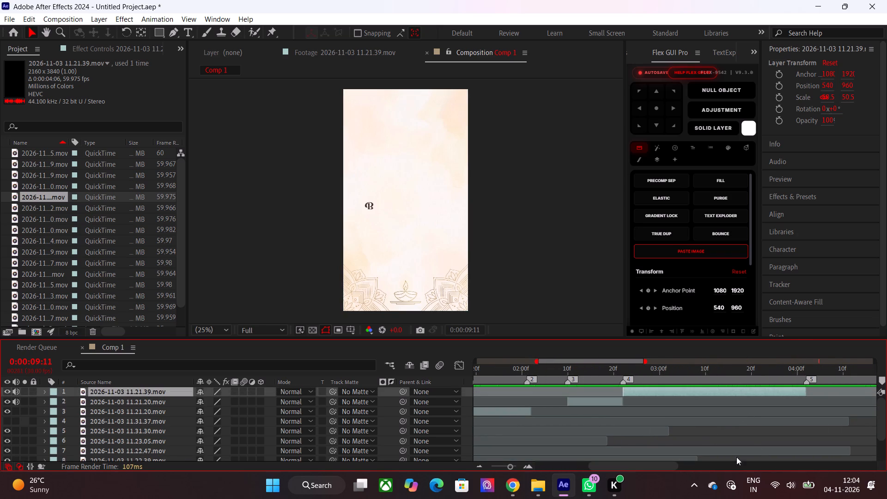
pyautogui.moveTo(651, 467); pyautogui.dragTo(695, 467)
pyautogui.scroll(1, 659, 431)
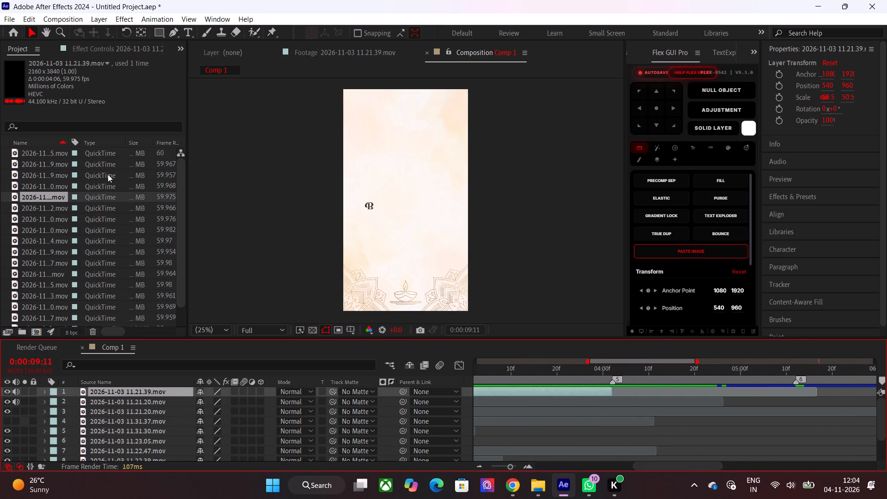
pyautogui.doubleClick(51, 197)
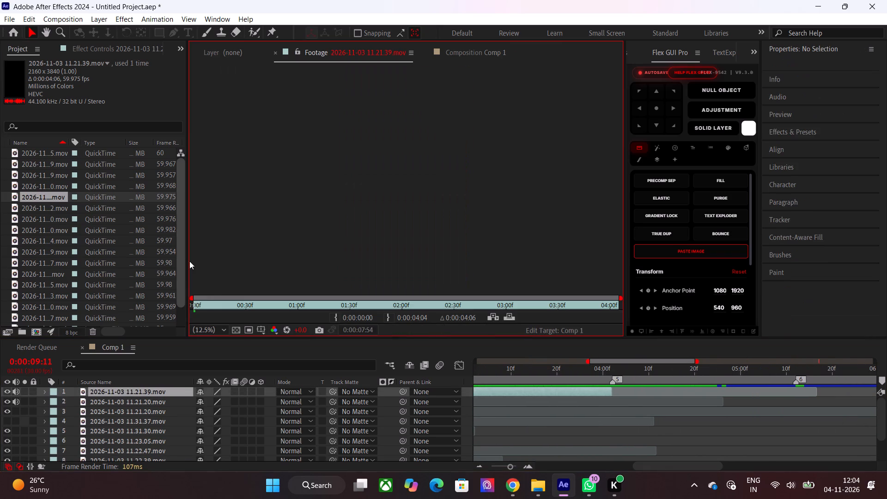
pyautogui.click(208, 312)
pyautogui.click(211, 307)
pyautogui.moveTo(213, 306); pyautogui.dragTo(225, 306)
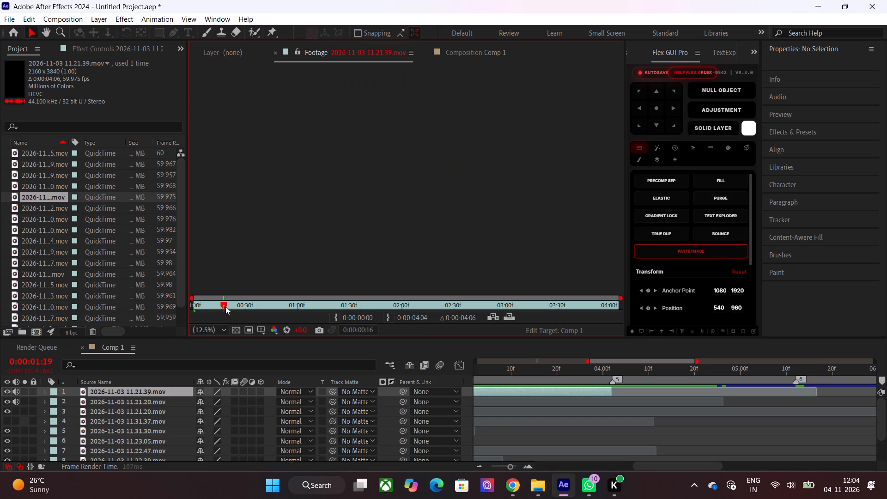
pyautogui.moveTo(225, 306); pyautogui.dragTo(603, 325)
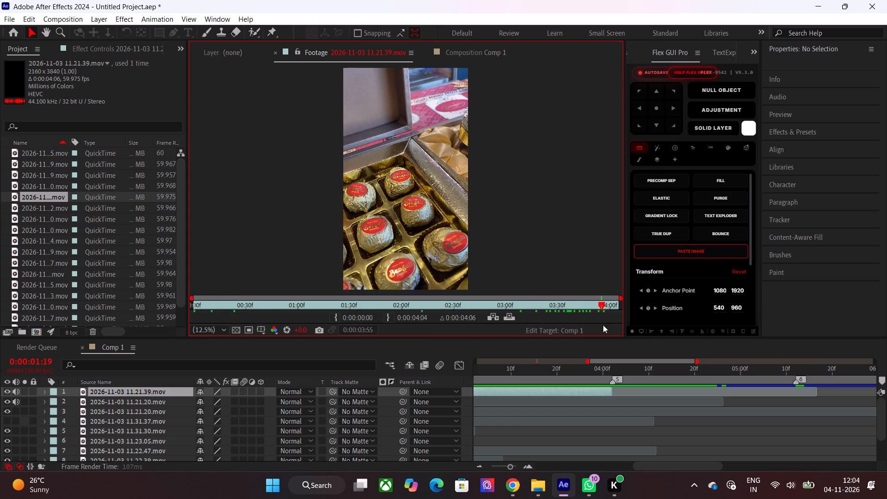
pyautogui.moveTo(603, 325); pyautogui.dragTo(235, 305)
pyautogui.doubleClick(53, 207)
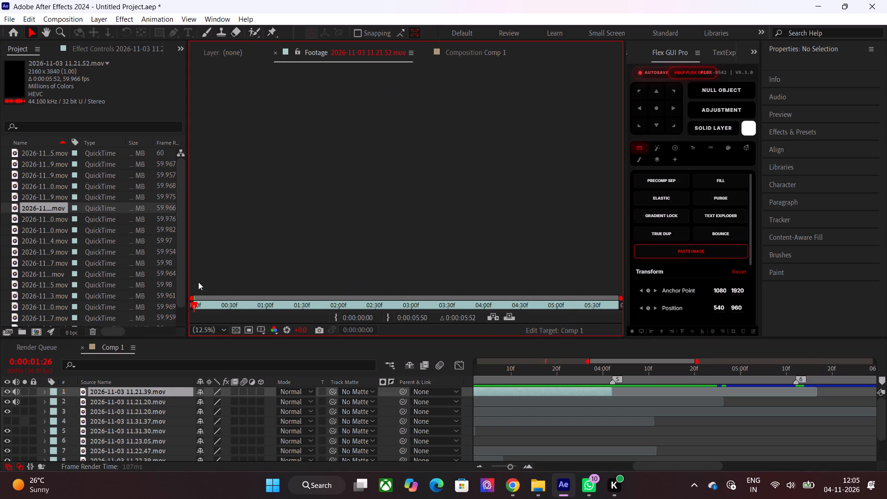
pyautogui.moveTo(197, 306); pyautogui.dragTo(383, 338)
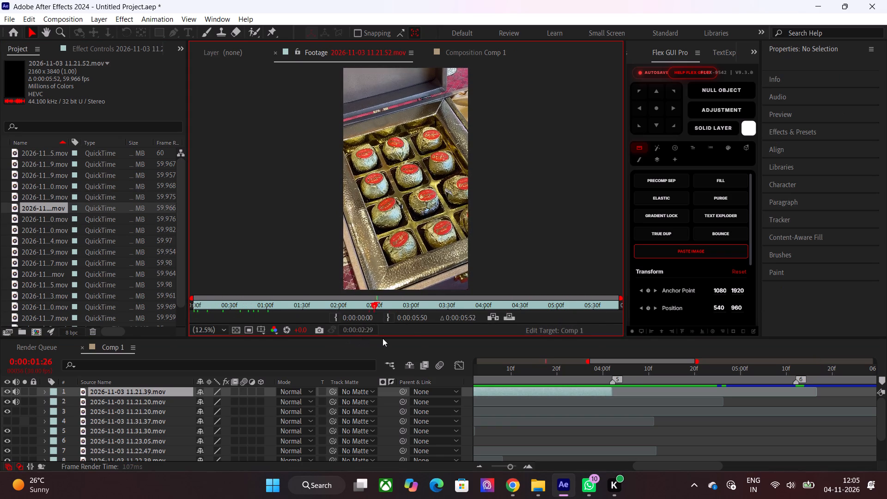
pyautogui.moveTo(383, 338); pyautogui.dragTo(584, 340)
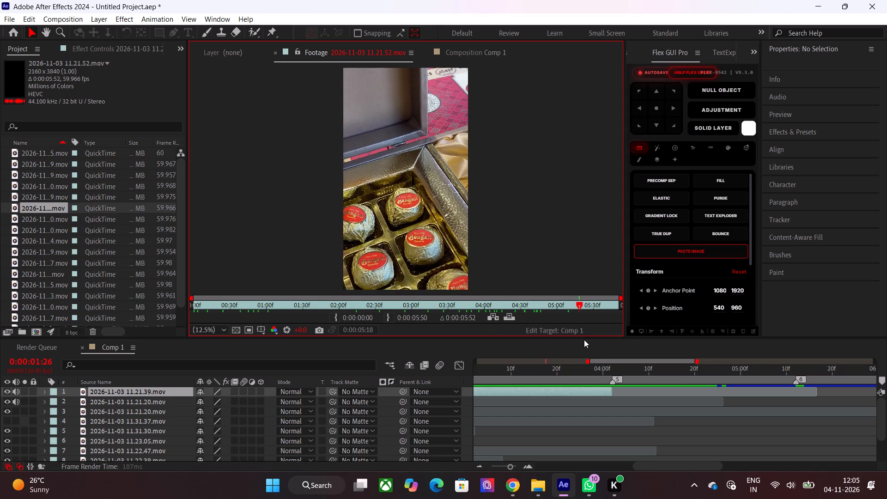
pyautogui.moveTo(584, 340); pyautogui.dragTo(495, 357)
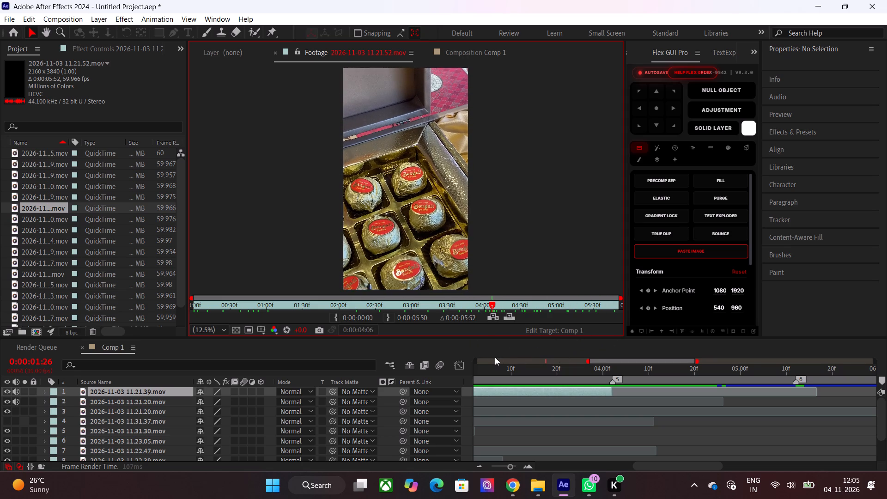
pyautogui.moveTo(495, 357); pyautogui.dragTo(486, 357)
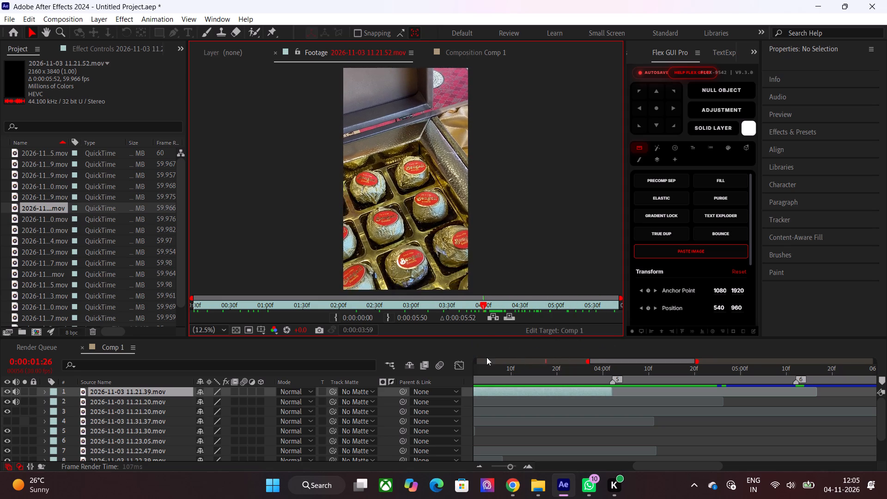
pyautogui.moveTo(486, 357); pyautogui.dragTo(575, 350)
# Preview the 2026-11-03 11.22.00.mov source clip and set its in point to 0:00:00:21.
pyautogui.click(55, 219)
pyautogui.click(55, 219)
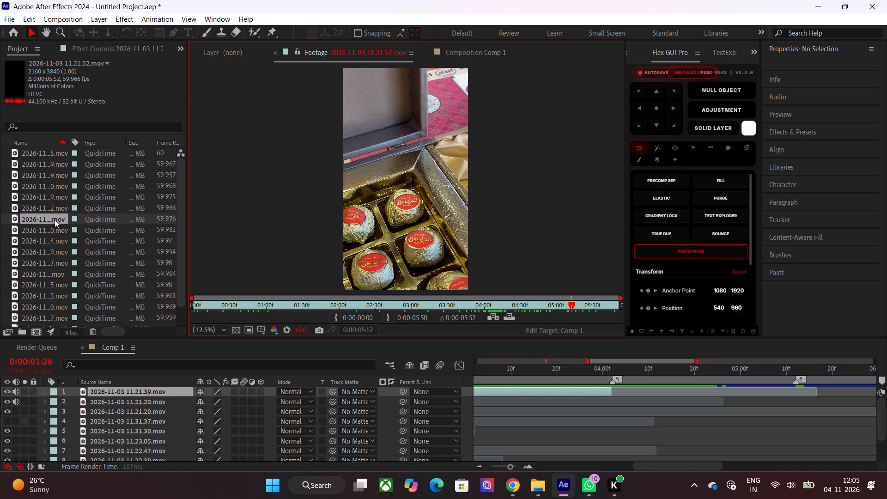
pyautogui.moveTo(201, 306); pyautogui.dragTo(241, 306)
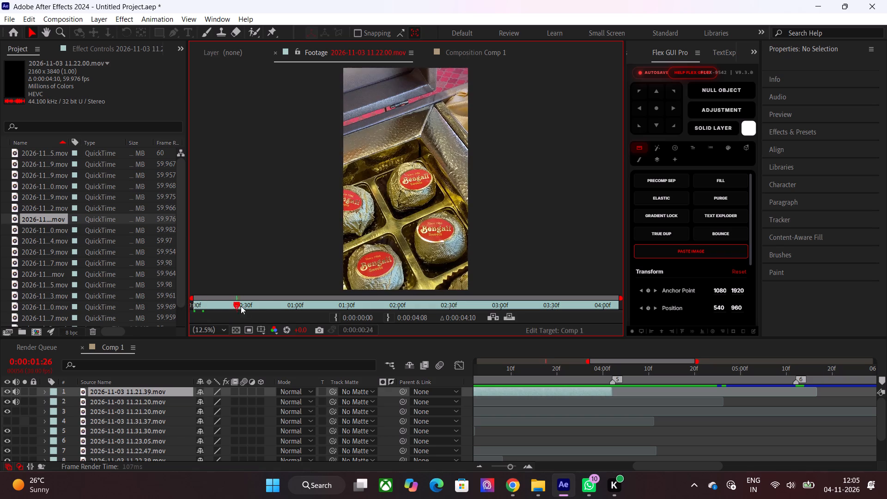
pyautogui.moveTo(241, 306); pyautogui.dragTo(219, 312)
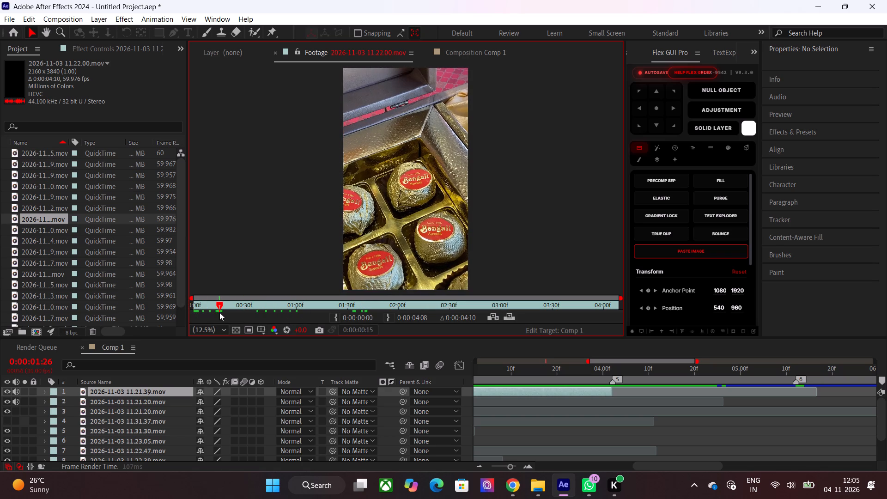
pyautogui.moveTo(219, 312); pyautogui.dragTo(229, 313)
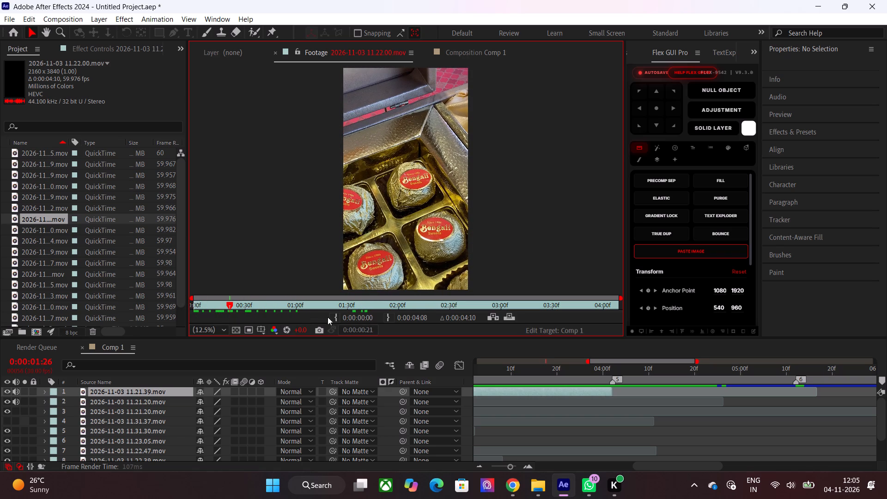
pyautogui.click(338, 317)
# Place the 2026-11-03 11.22.00.mov clip in Comp 1 as the top layer, starting at the 0:00:04:02 marker.
pyautogui.moveTo(52, 219); pyautogui.dragTo(580, 378)
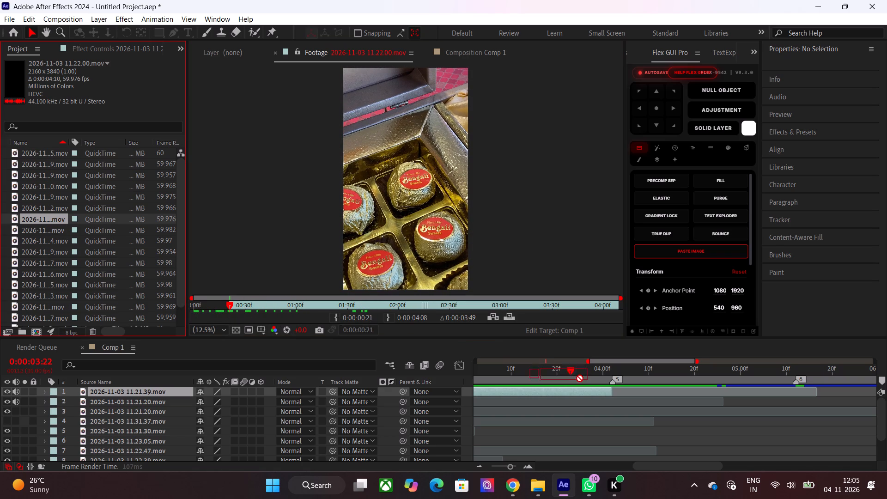
pyautogui.moveTo(580, 378); pyautogui.dragTo(605, 390)
pyautogui.moveTo(620, 390); pyautogui.dragTo(623, 390)
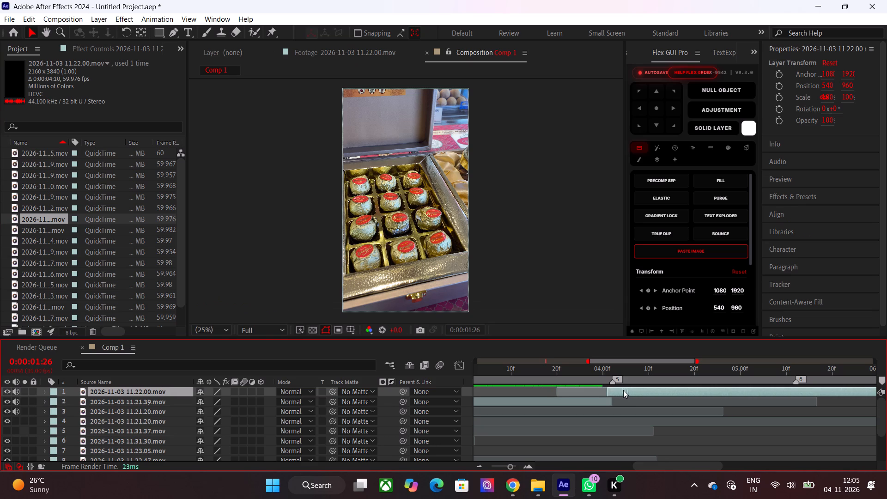
pyautogui.moveTo(623, 390); pyautogui.dragTo(628, 390)
# Scale the 2026-11-03 11.22.00.mov layer to fill the composition frame.
pyautogui.moveTo(626, 375); pyautogui.dragTo(638, 375)
pyautogui.click(743, 328)
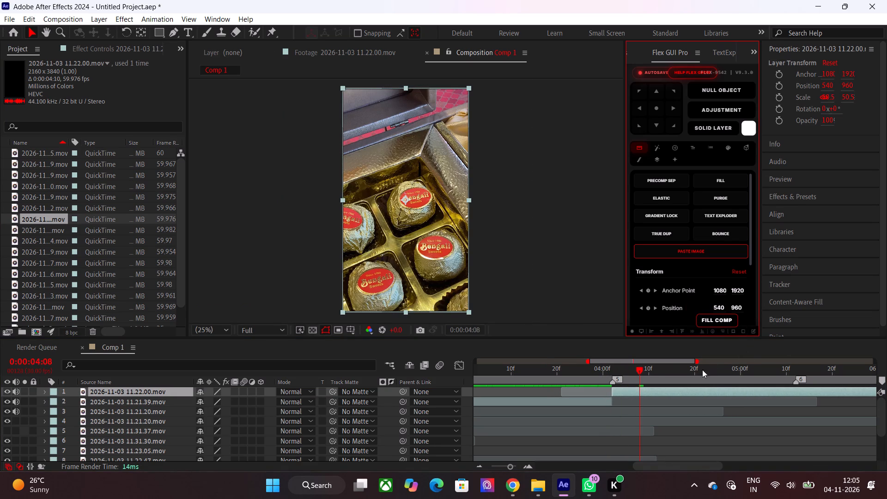
# Trim the end of the 2026-11-03 11.22.00.mov layer to the 0:00:05:12 marker.
pyautogui.moveTo(693, 375); pyautogui.dragTo(747, 392)
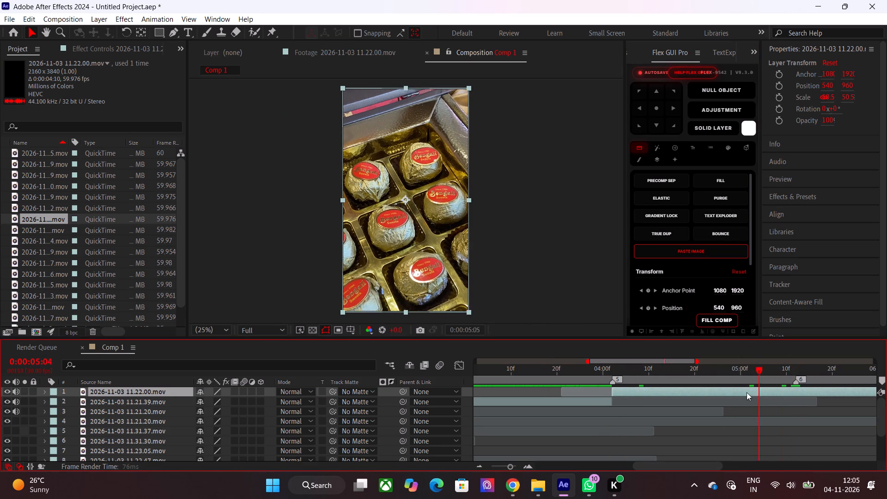
pyautogui.moveTo(747, 392); pyautogui.dragTo(791, 392)
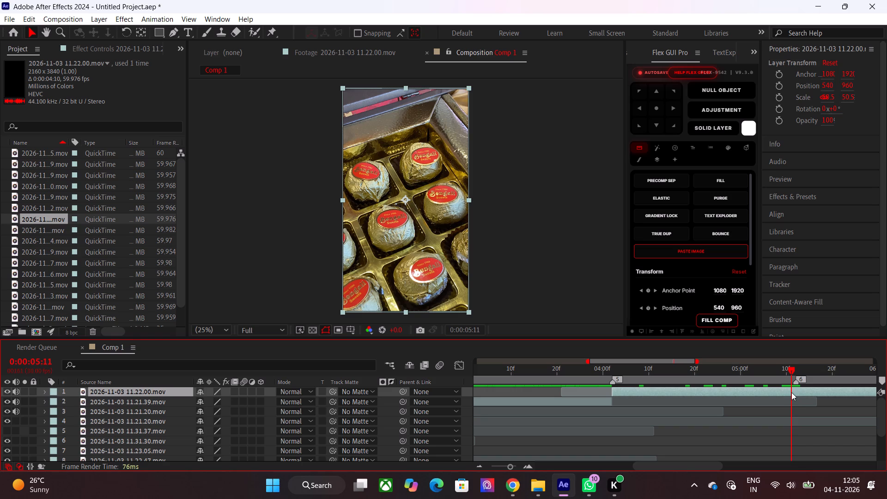
pyautogui.moveTo(791, 392); pyautogui.dragTo(793, 392)
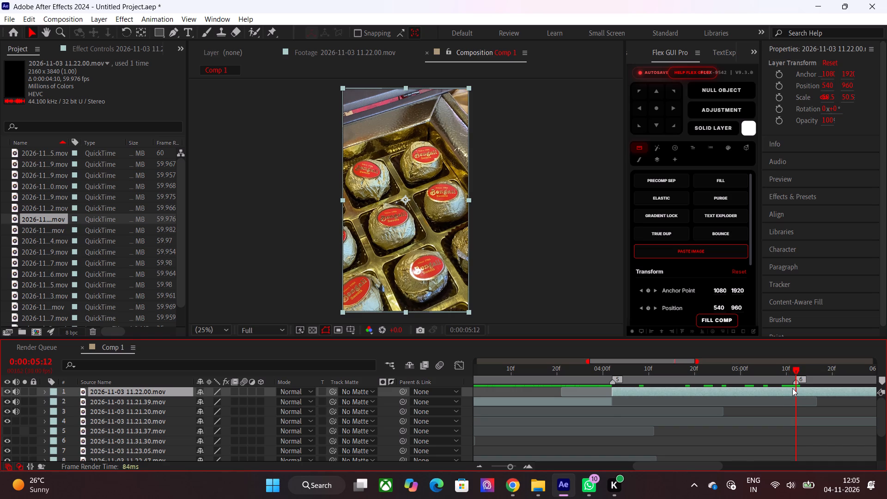
pyautogui.hotkey('alt', ']')
# Preview the 2026-11-03 11.22.10.mov source clip and set its in point to 0:00:01:58.
pyautogui.moveTo(662, 467); pyautogui.dragTo(691, 466)
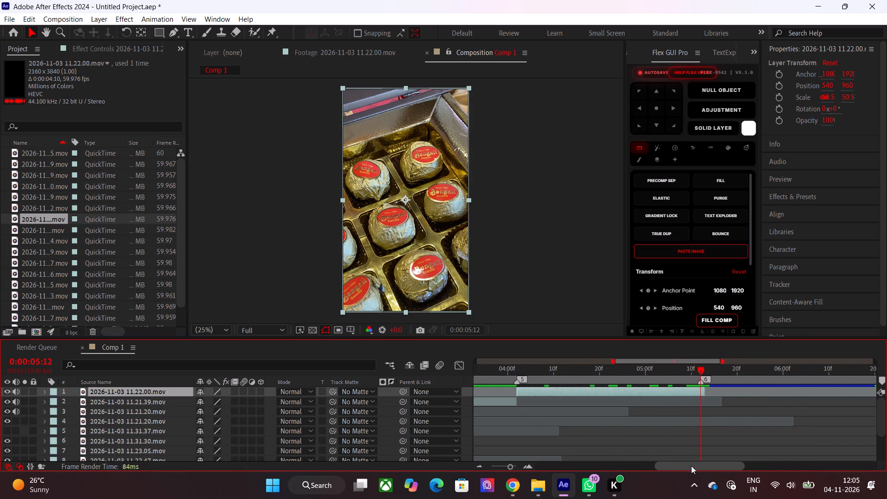
pyautogui.moveTo(691, 466); pyautogui.dragTo(704, 461)
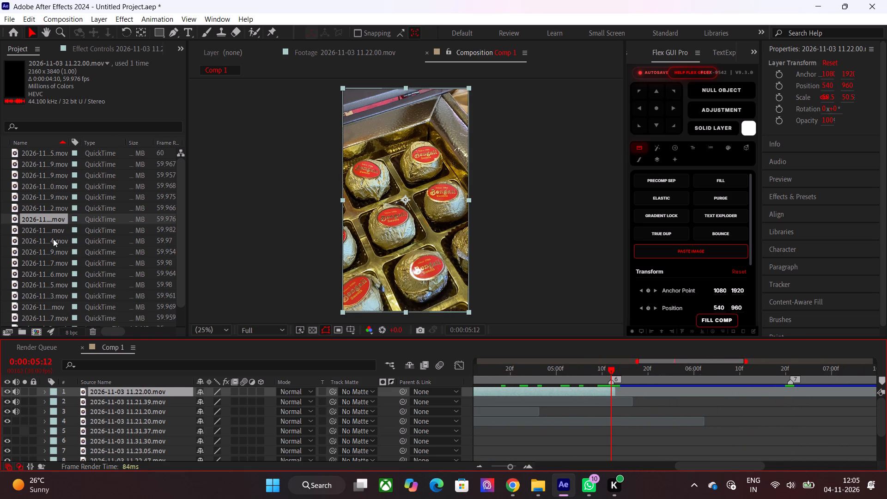
pyautogui.doubleClick(44, 230)
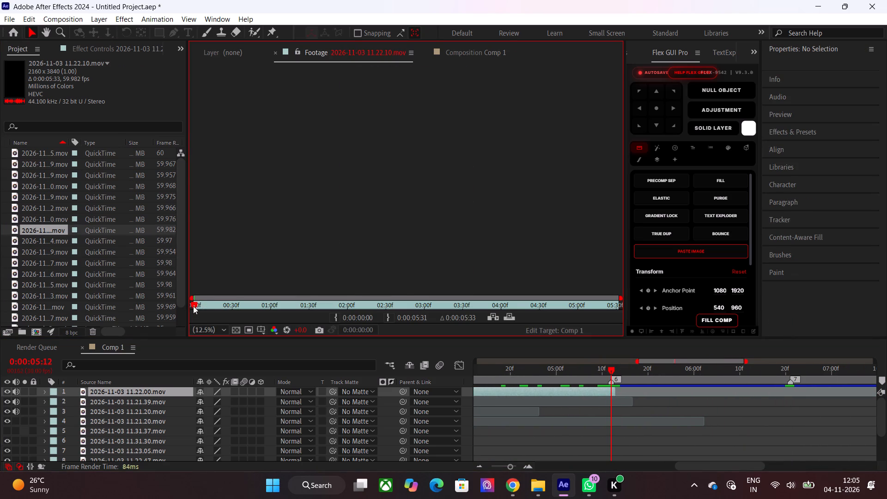
pyautogui.moveTo(191, 306); pyautogui.dragTo(503, 348)
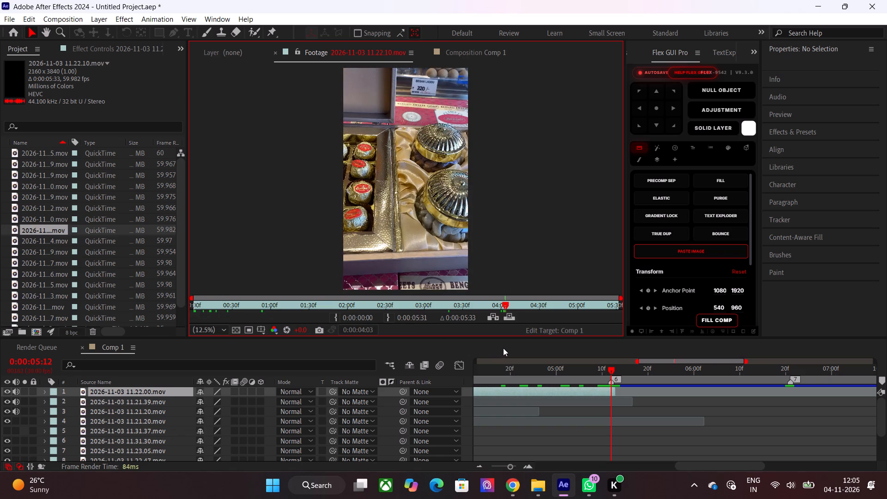
pyautogui.moveTo(503, 348); pyautogui.dragTo(331, 348)
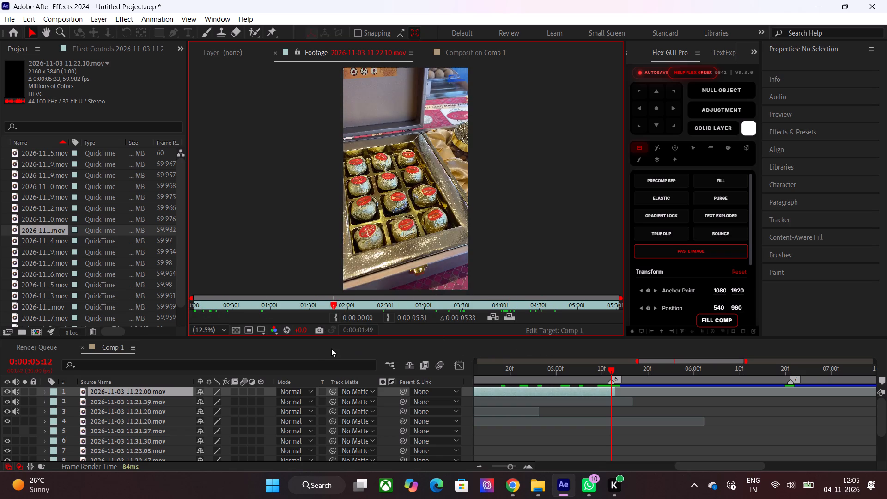
pyautogui.moveTo(331, 348); pyautogui.dragTo(343, 348)
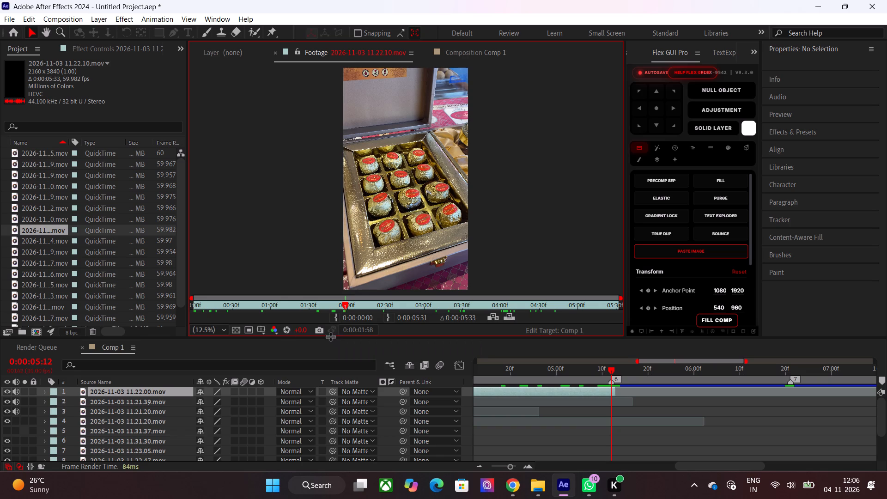
pyautogui.click(340, 320)
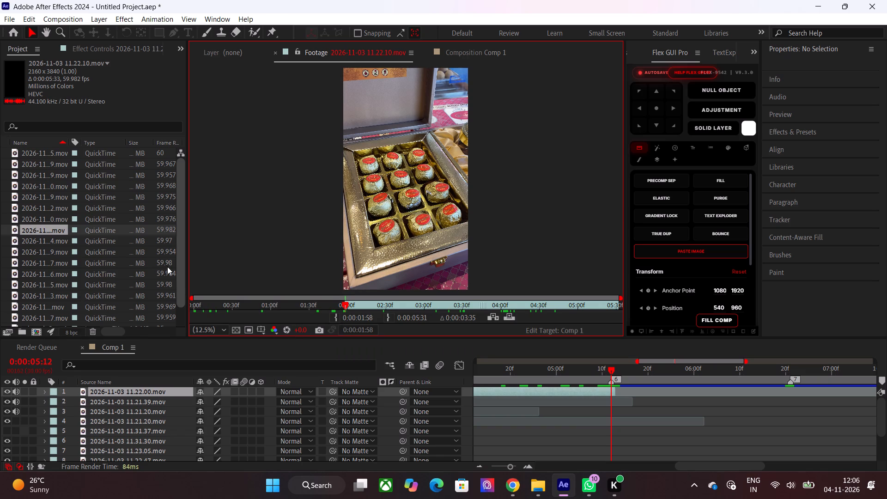
# Place the 2026-11-03 11.22.10.mov clip in Comp 1 as the top layer, starting at the 0:00:05:12 marker.
pyautogui.moveTo(45, 231); pyautogui.dragTo(623, 393)
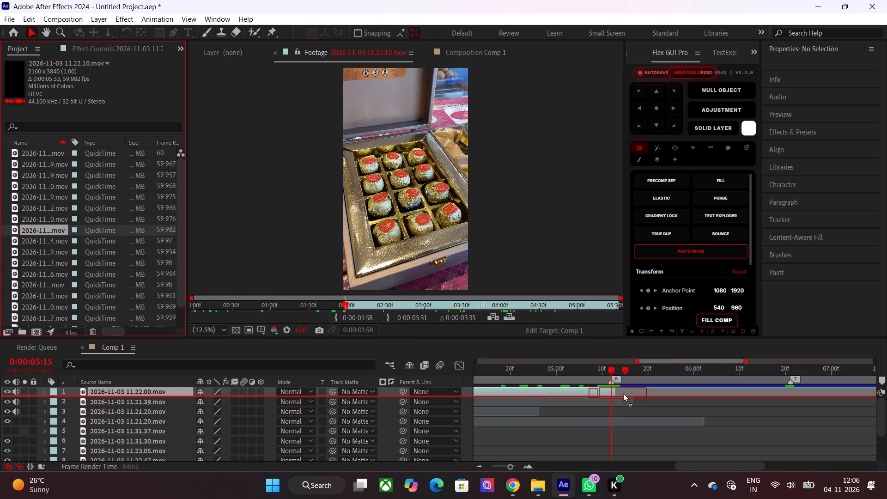
pyautogui.moveTo(623, 393); pyautogui.dragTo(619, 391)
pyautogui.moveTo(650, 389); pyautogui.dragTo(641, 389)
# Scale the 2026-11-03 11.22.10.mov layer to fill the composition frame.
pyautogui.click(741, 332)
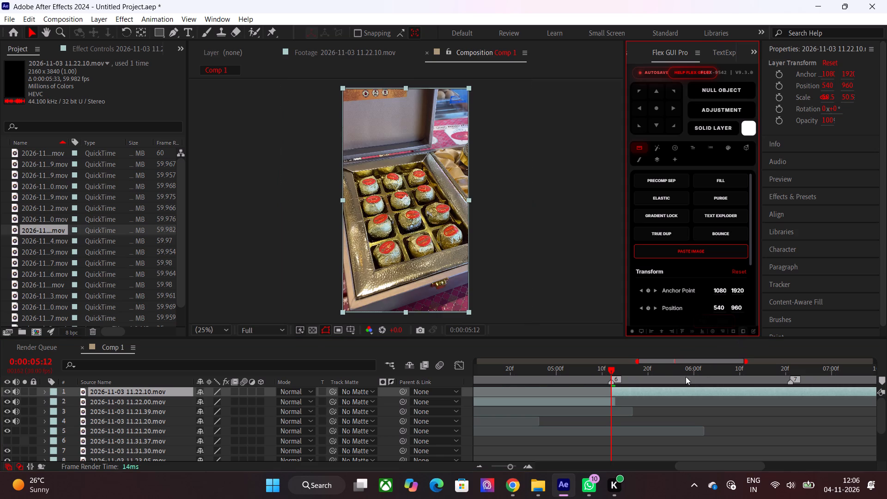
# Trim the end of the 2026-11-03 11.22.10.mov layer to the 0:00:06:21 marker and review the trimmed segment.
pyautogui.moveTo(735, 379); pyautogui.dragTo(800, 384)
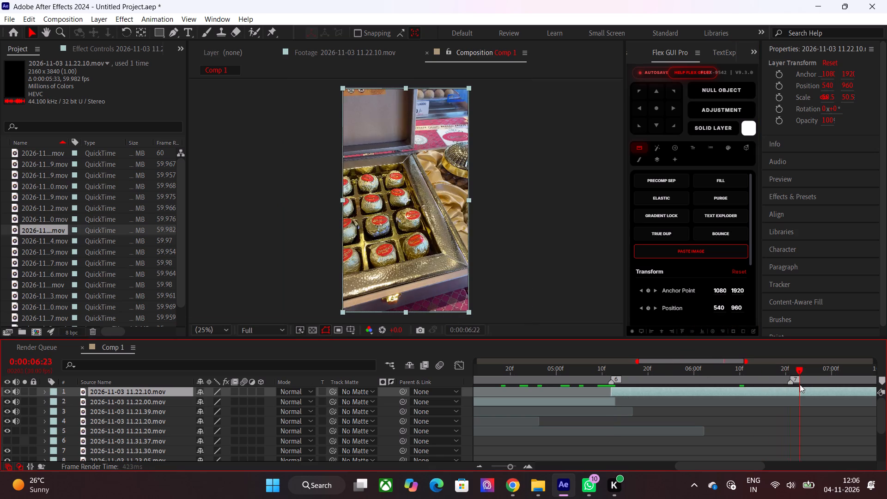
pyautogui.moveTo(800, 384); pyautogui.dragTo(791, 385)
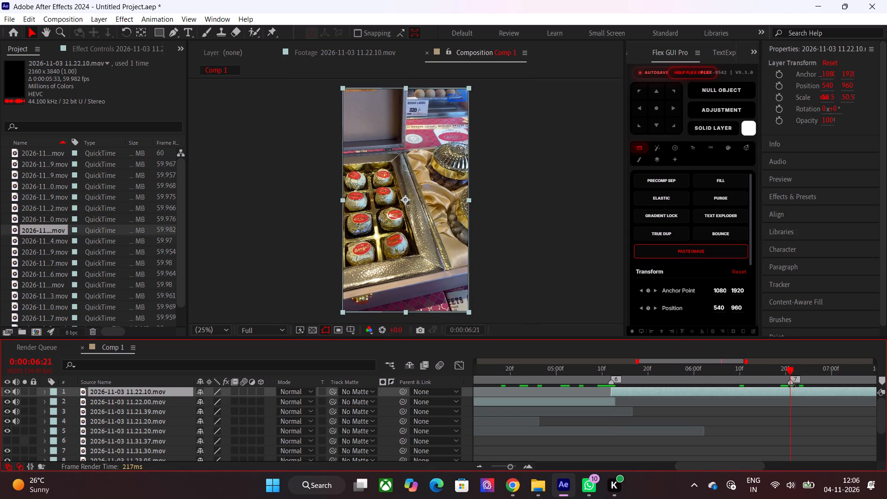
pyautogui.hotkey('alt', ']')
pyautogui.moveTo(775, 378); pyautogui.dragTo(616, 389)
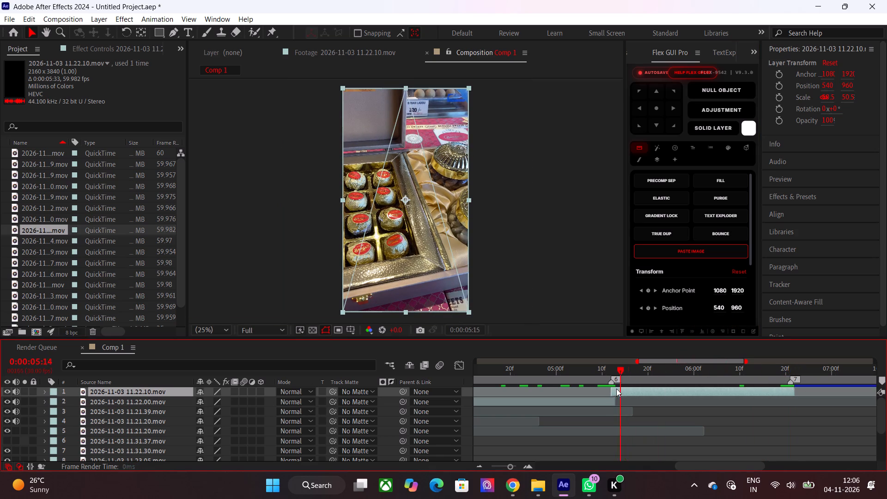
pyautogui.moveTo(616, 389); pyautogui.dragTo(726, 402)
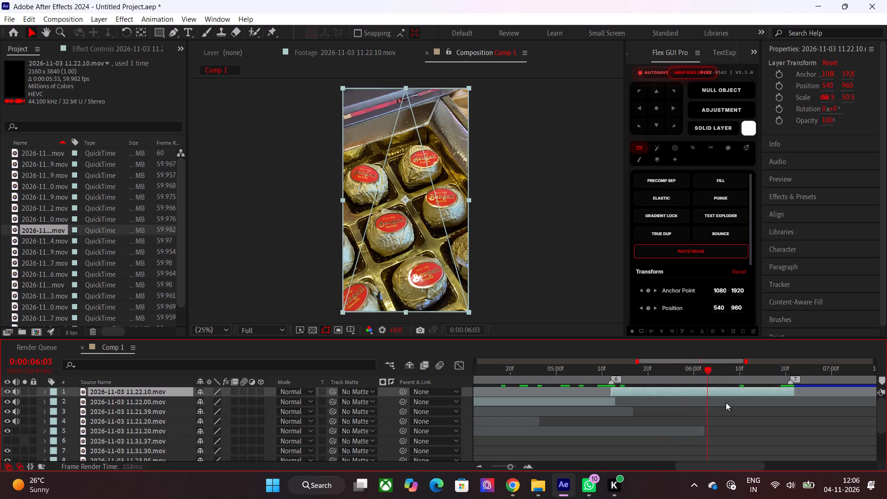
pyautogui.moveTo(726, 402); pyautogui.dragTo(792, 414)
# Examine the 2026-11-03 11.22.24.mov and 11.22.39.mov source clips for a shot to follow the 0:00:06:21 marker.
pyautogui.moveTo(711, 464); pyautogui.dragTo(764, 466)
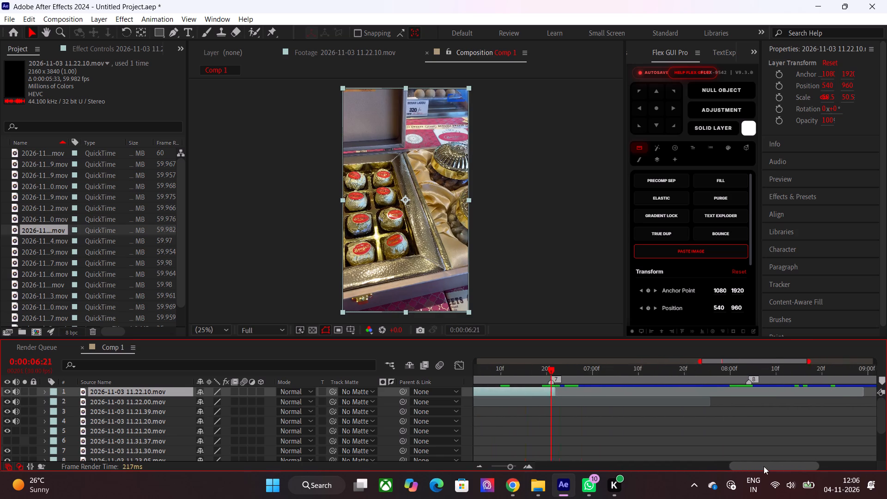
pyautogui.moveTo(764, 466); pyautogui.dragTo(755, 466)
pyautogui.doubleClick(60, 244)
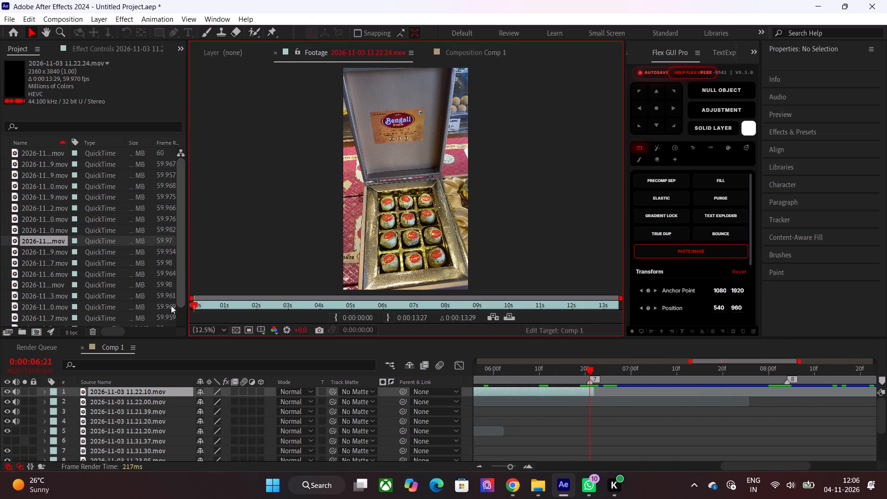
pyautogui.moveTo(196, 303); pyautogui.dragTo(272, 304)
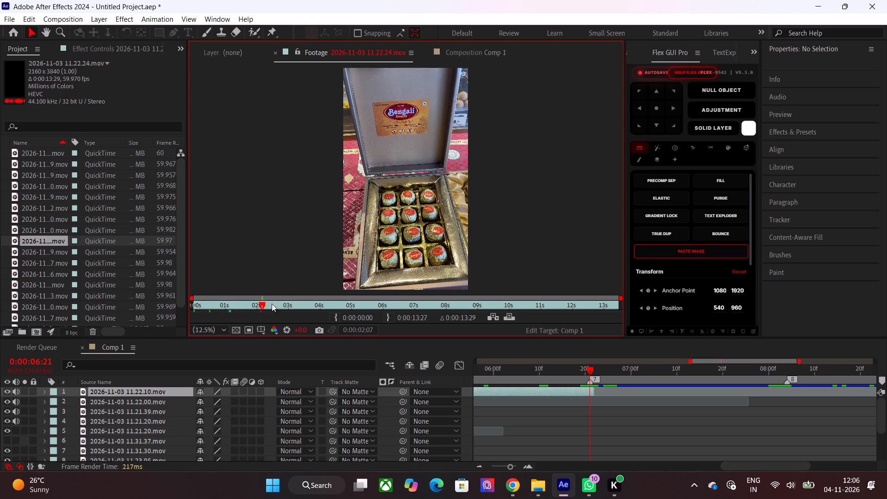
pyautogui.moveTo(272, 304); pyautogui.dragTo(408, 317)
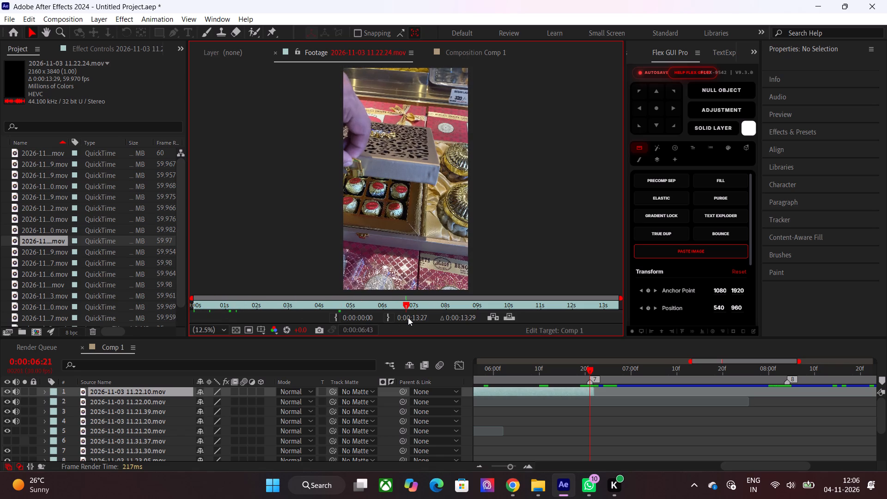
pyautogui.moveTo(408, 317); pyautogui.dragTo(481, 321)
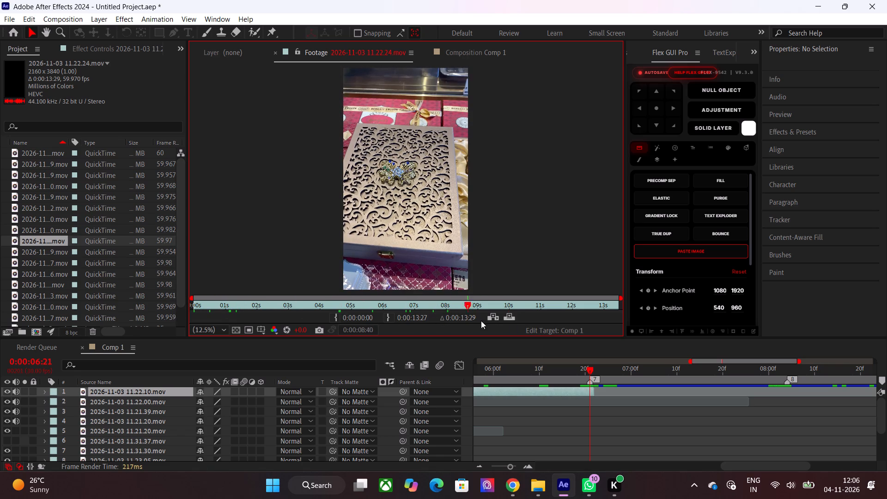
pyautogui.moveTo(481, 321); pyautogui.dragTo(511, 323)
pyautogui.doubleClick(52, 254)
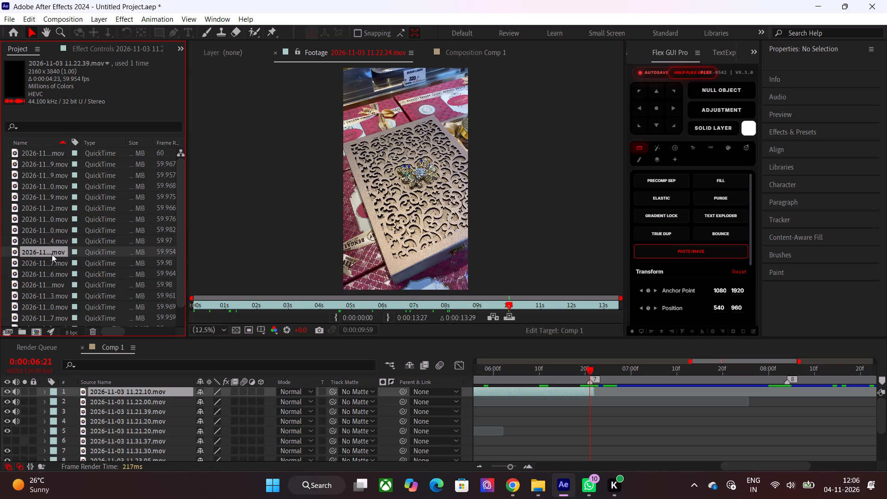
pyautogui.click(194, 305)
pyautogui.click(201, 309)
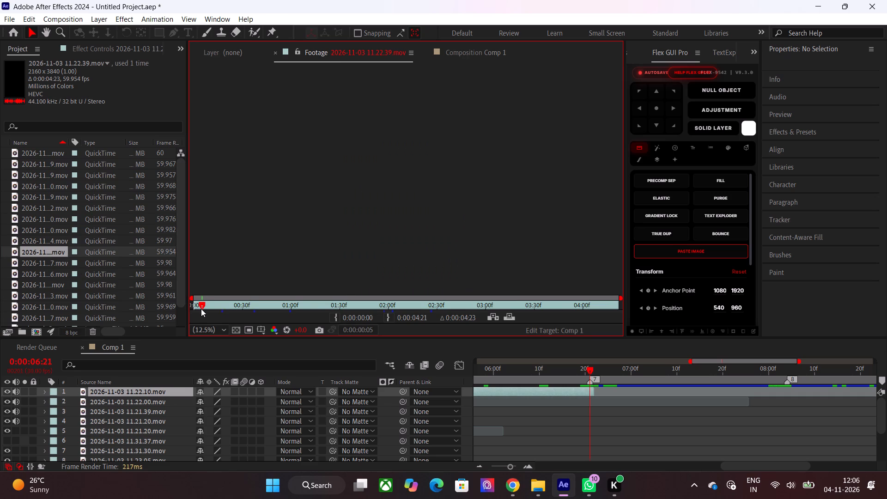
pyautogui.moveTo(202, 304); pyautogui.dragTo(391, 313)
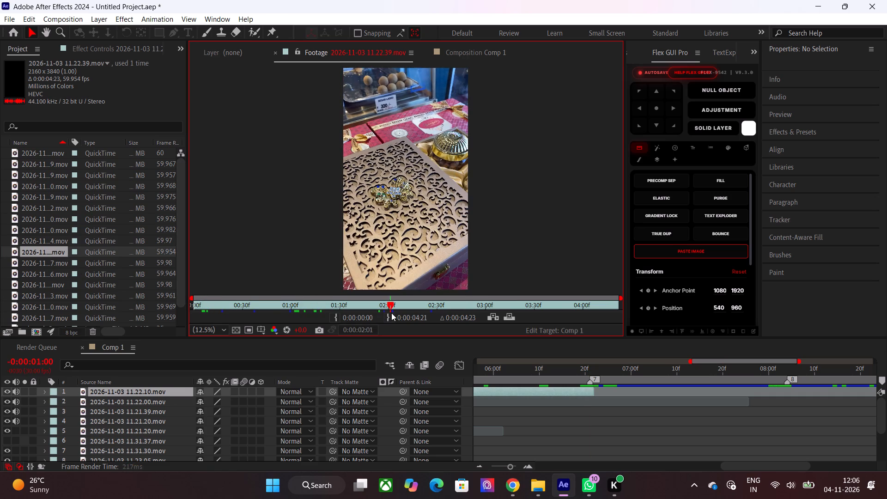
pyautogui.moveTo(391, 313); pyautogui.dragTo(496, 312)
# Examine the 2026-11-03 11.22.47.mov, 11.22.56.mov and 11.23.05.mov source clips for a usable next shot.
pyautogui.doubleClick(48, 260)
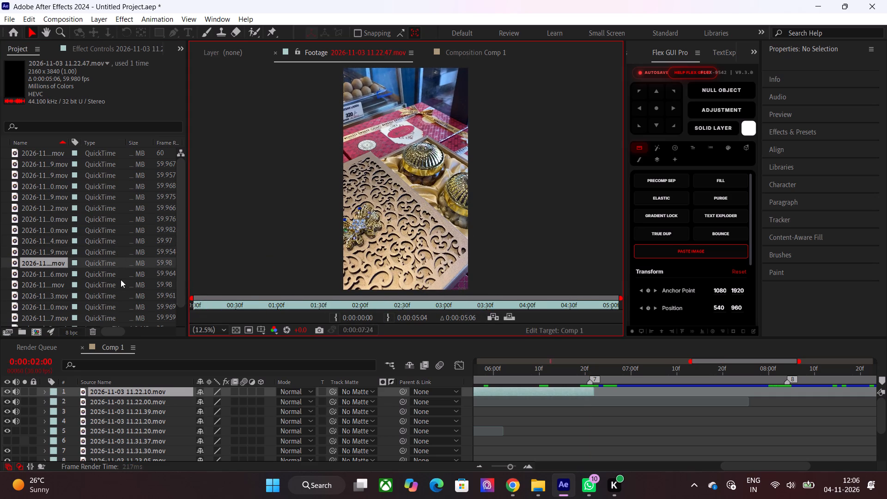
pyautogui.click(217, 308)
pyautogui.moveTo(217, 307); pyautogui.dragTo(311, 309)
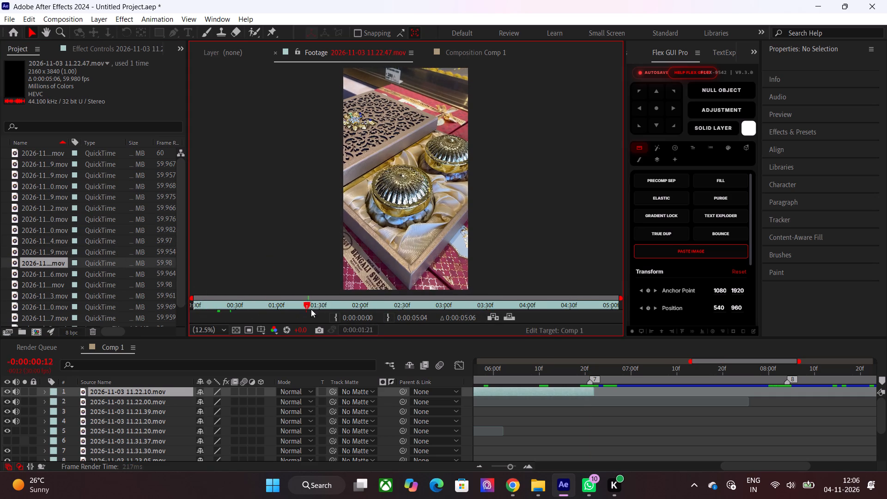
pyautogui.moveTo(311, 309); pyautogui.dragTo(420, 311)
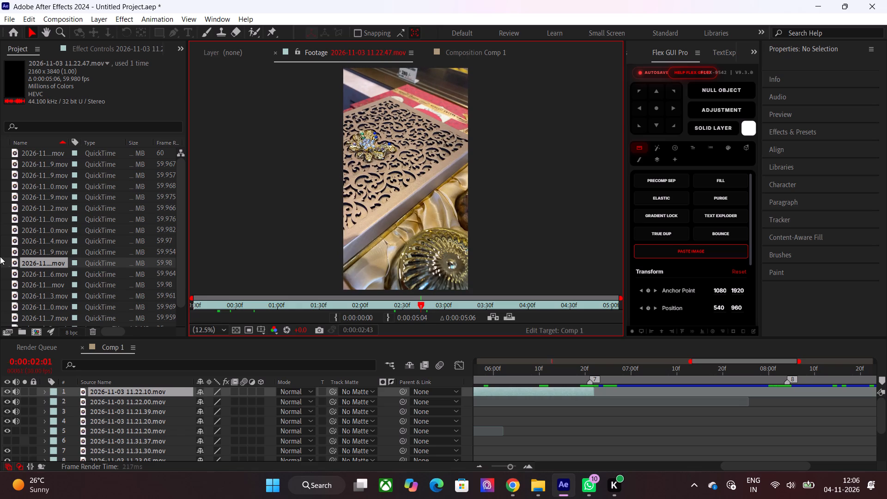
pyautogui.doubleClick(44, 273)
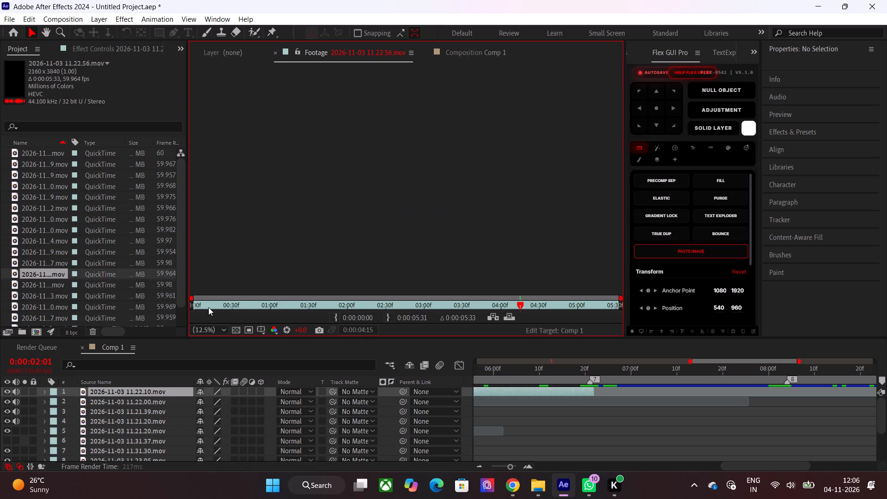
pyautogui.moveTo(208, 307); pyautogui.dragTo(453, 337)
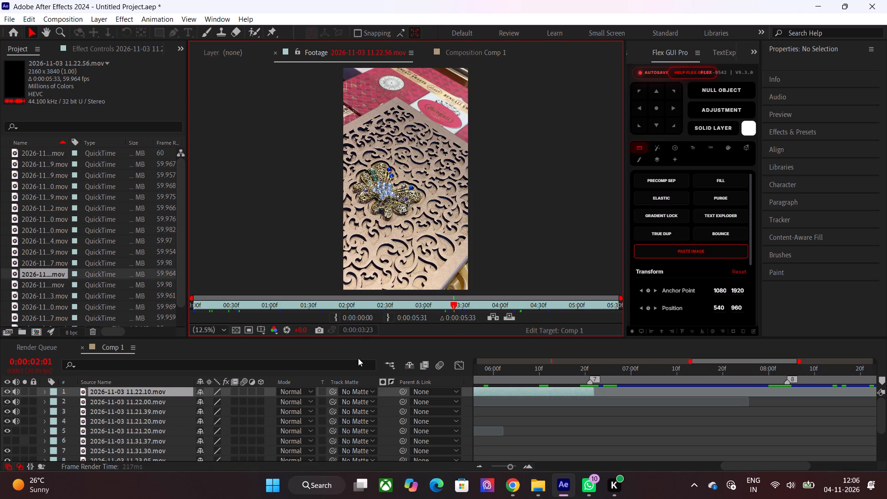
pyautogui.doubleClick(49, 284)
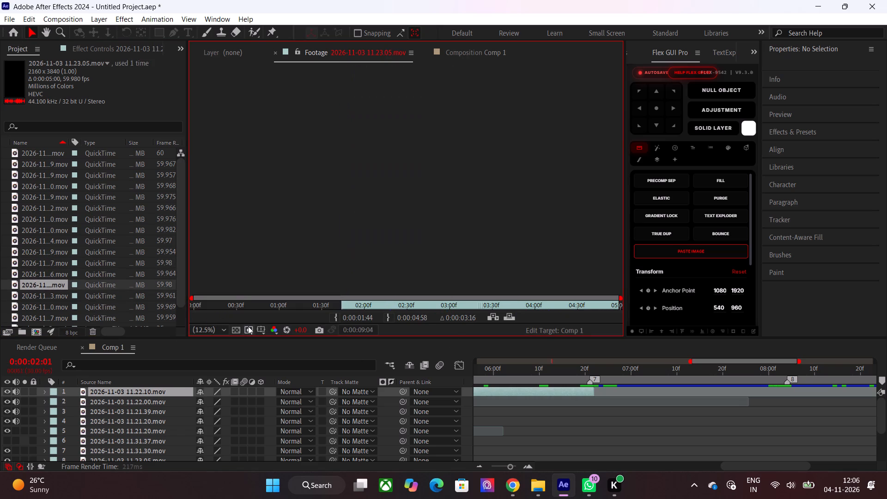
pyautogui.moveTo(346, 310); pyautogui.dragTo(525, 334)
# Examine the 2026-11-03 11.23.23.mov source clip for a usable next shot.
pyautogui.doubleClick(31, 297)
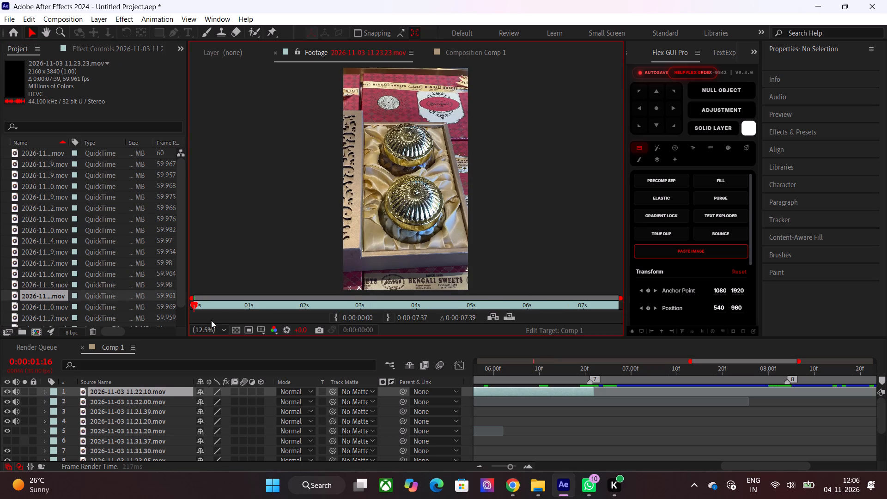
pyautogui.moveTo(225, 305); pyautogui.dragTo(375, 314)
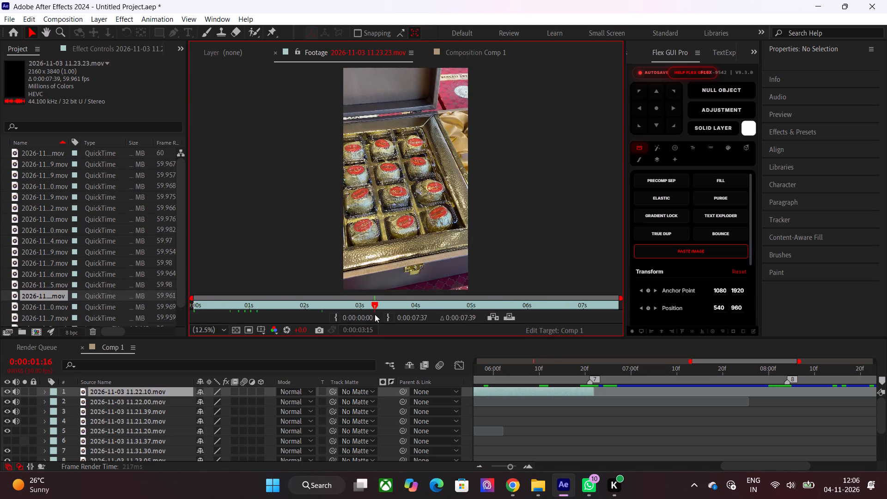
pyautogui.moveTo(375, 314); pyautogui.dragTo(524, 320)
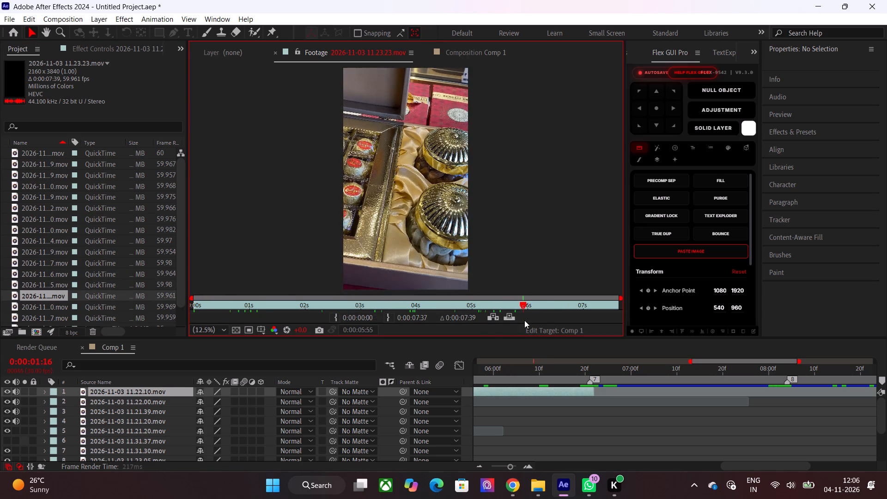
pyautogui.moveTo(524, 320); pyautogui.dragTo(543, 320)
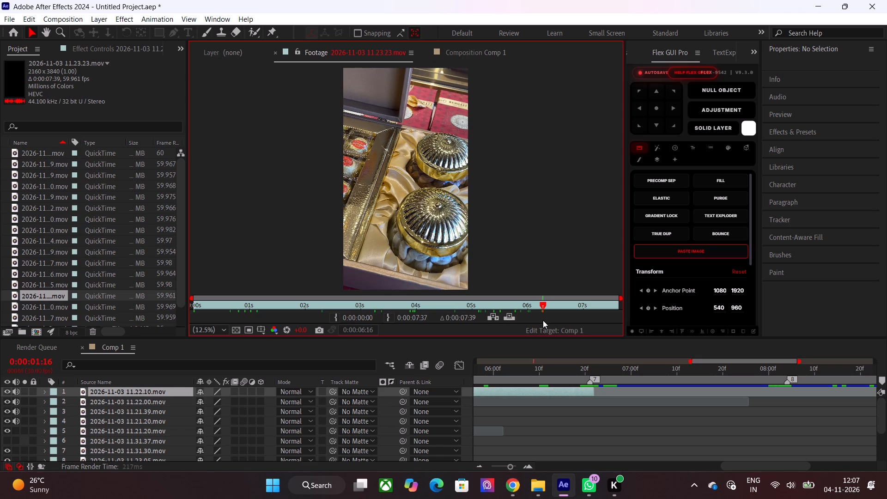
pyautogui.moveTo(543, 320); pyautogui.dragTo(371, 319)
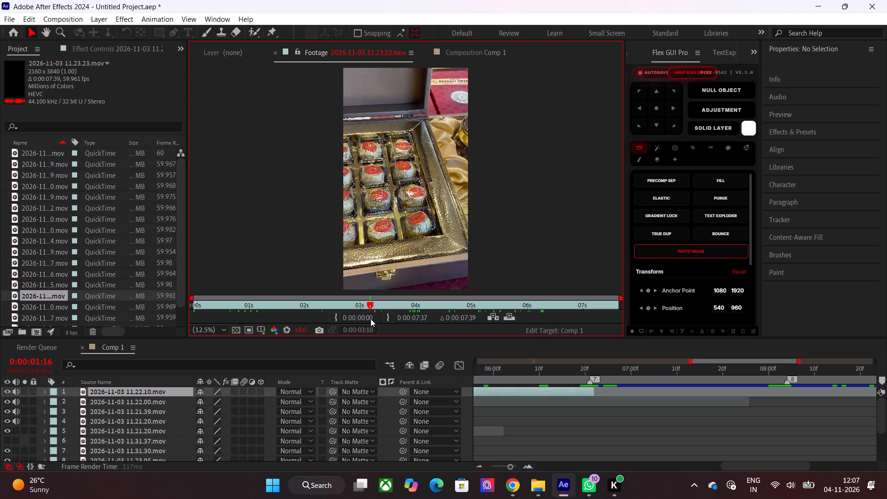
pyautogui.moveTo(371, 319); pyautogui.dragTo(373, 305)
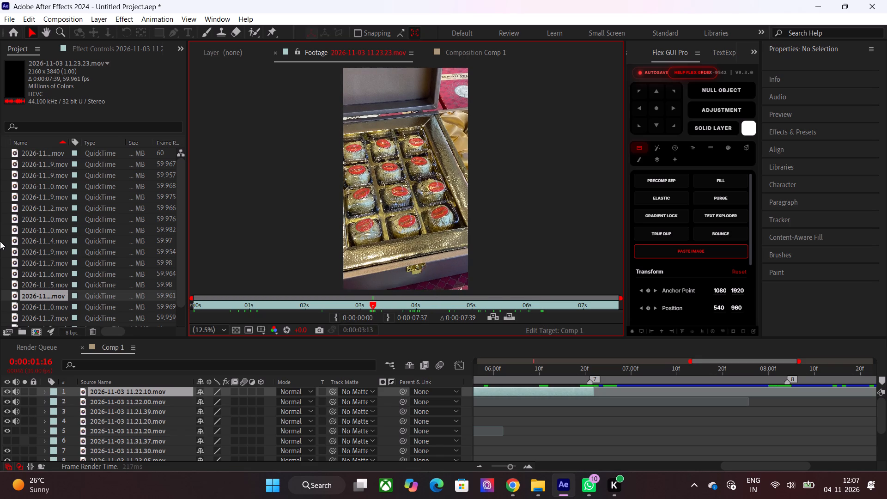
# Review the 2026-11-03 11.31.30.mov source clip and set its in point to 0:00:01:25.
pyautogui.scroll(-2, 1, 239)
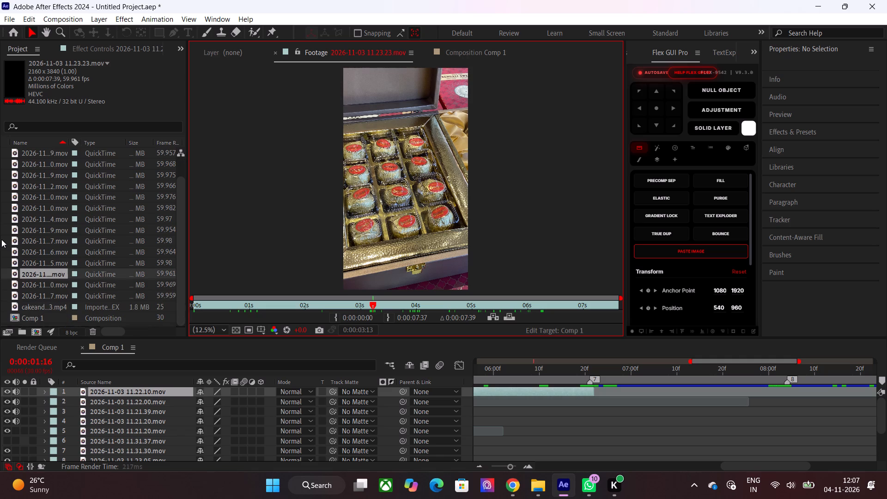
pyautogui.doubleClick(51, 282)
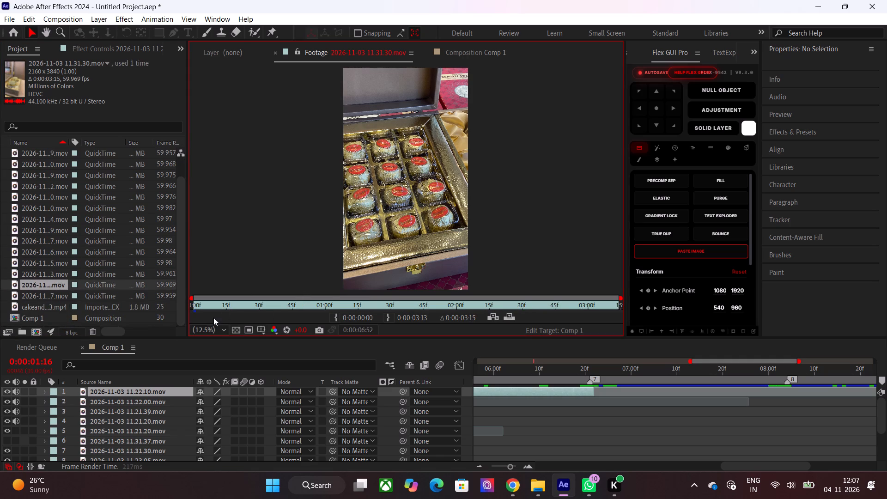
pyautogui.click(213, 309)
pyautogui.moveTo(216, 304); pyautogui.dragTo(261, 304)
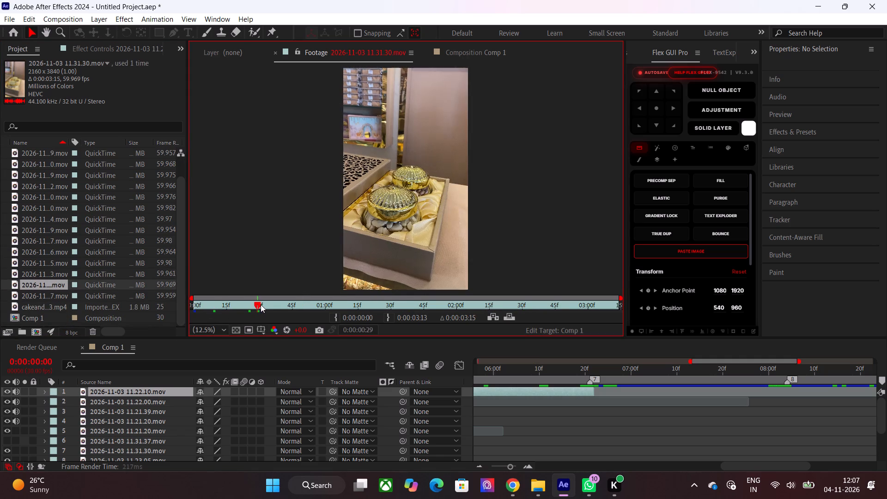
pyautogui.moveTo(261, 304); pyautogui.dragTo(532, 325)
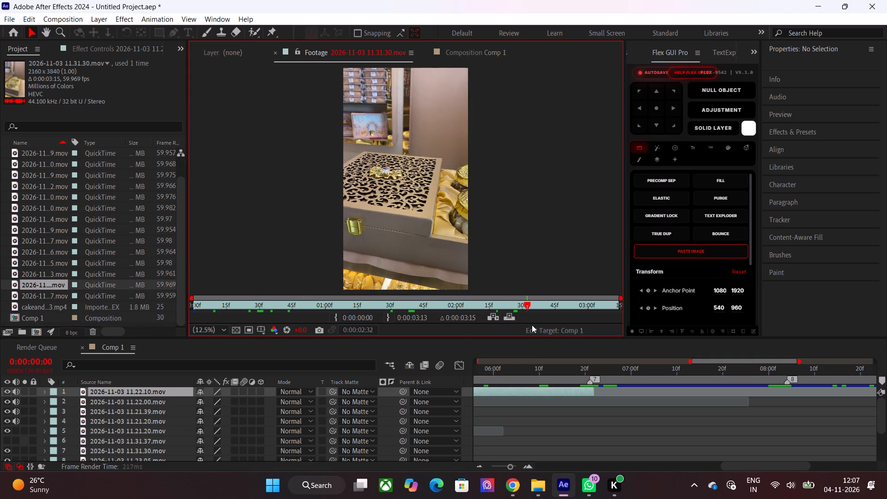
pyautogui.moveTo(532, 325); pyautogui.dragTo(386, 323)
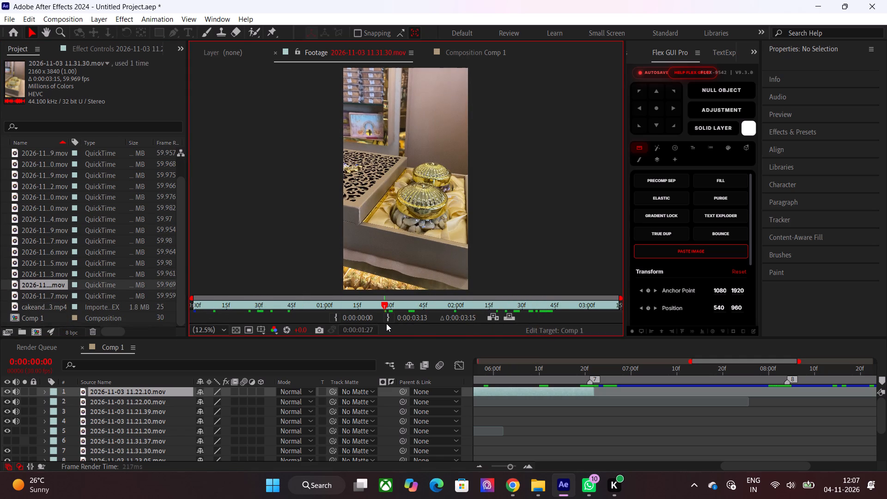
pyautogui.moveTo(386, 323); pyautogui.dragTo(383, 323)
pyautogui.click(335, 316)
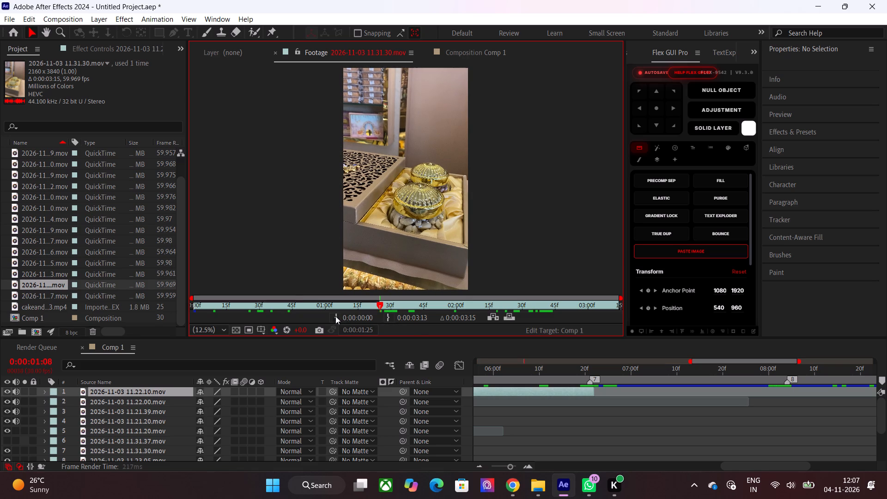
# Add 2026-11-03 11.31.30.mov as the top layer starting at the 0:00:06:21 marker and scale it to fill the composition frame.
pyautogui.moveTo(51, 285); pyautogui.dragTo(632, 404)
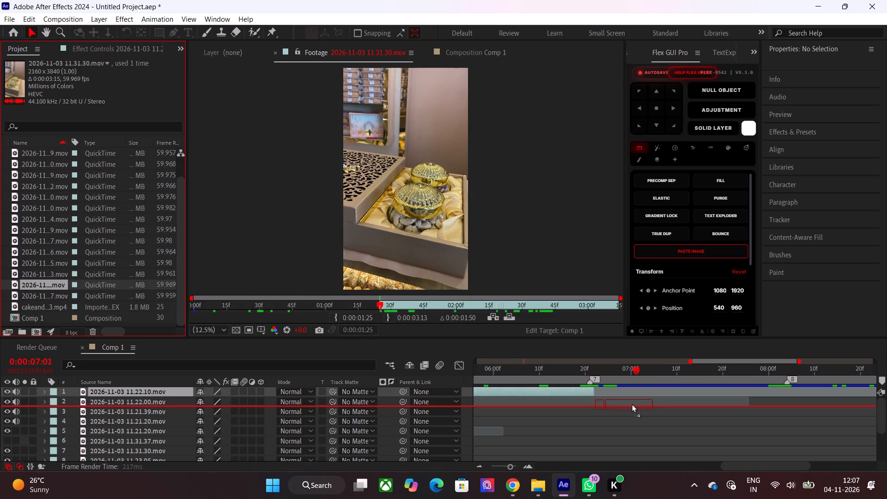
pyautogui.moveTo(632, 404); pyautogui.dragTo(601, 390)
pyautogui.moveTo(620, 390); pyautogui.dragTo(607, 389)
pyautogui.moveTo(598, 371); pyautogui.dragTo(591, 371)
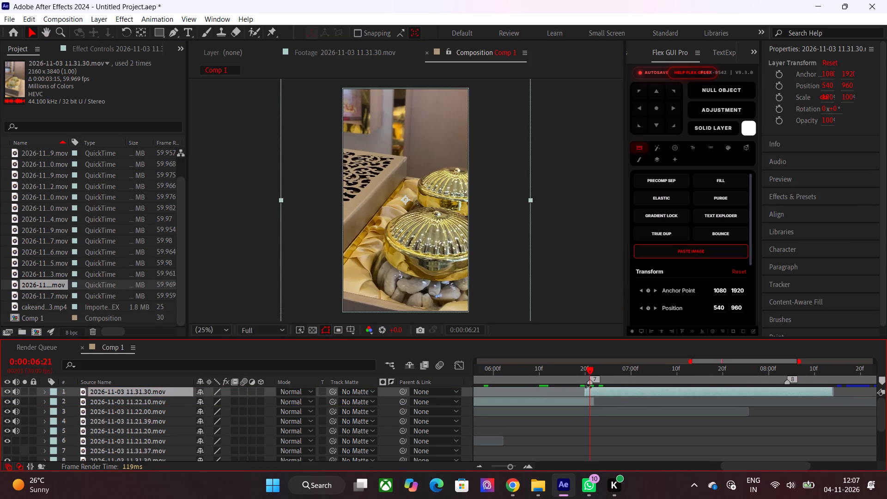
pyautogui.click(585, 386)
pyautogui.moveTo(584, 390); pyautogui.dragTo(590, 390)
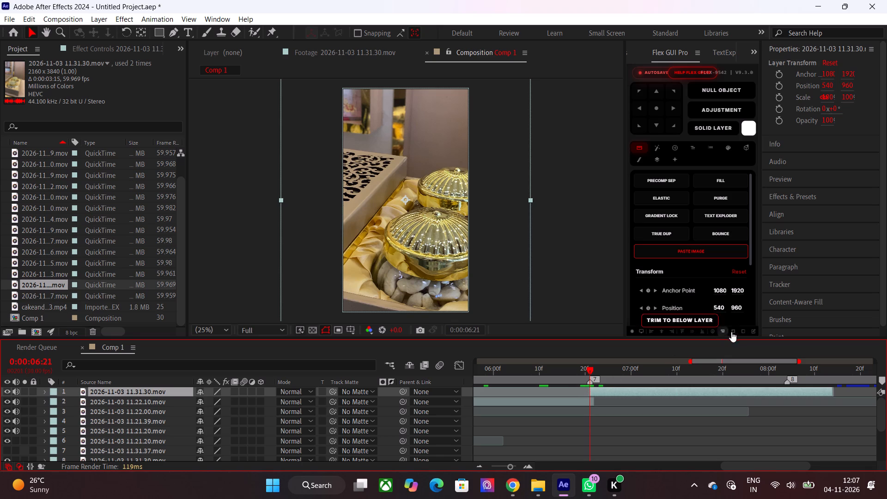
pyautogui.click(741, 331)
# Trim the end of the new 2026-11-03 11.31.30.mov layer to marker 8 at 0:00:08:04.
pyautogui.moveTo(677, 370); pyautogui.dragTo(750, 379)
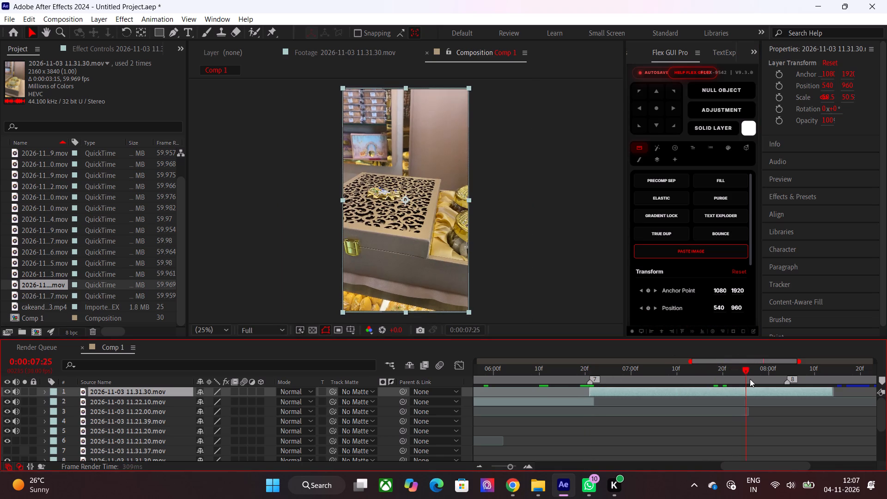
pyautogui.moveTo(750, 379); pyautogui.dragTo(788, 389)
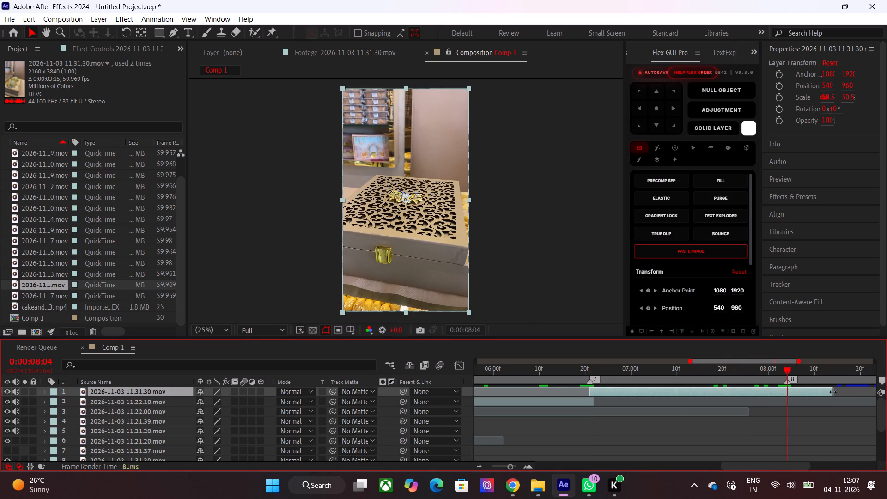
pyautogui.moveTo(833, 392); pyautogui.dragTo(790, 395)
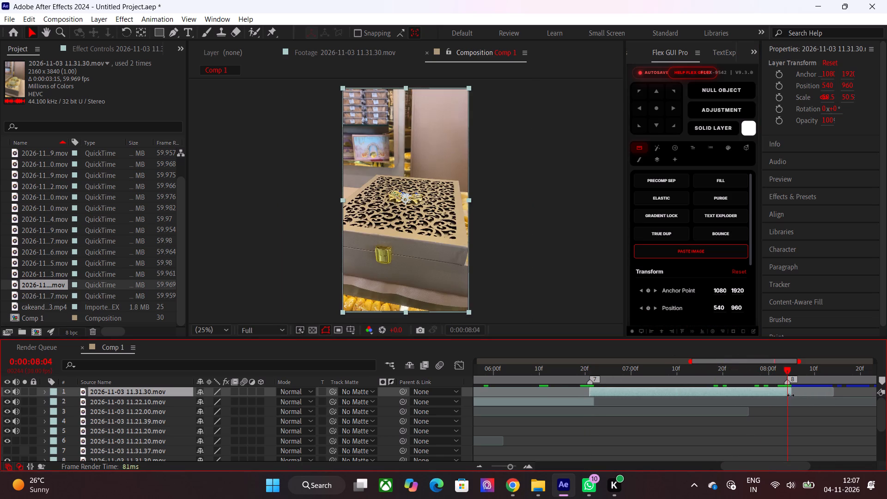
pyautogui.moveTo(790, 395); pyautogui.dragTo(789, 395)
# Examine the 2026-11-03 11.31.37.mov and 11.19.59.mov source clips for a shot to follow marker 8.
pyautogui.moveTo(743, 463); pyautogui.dragTo(810, 463)
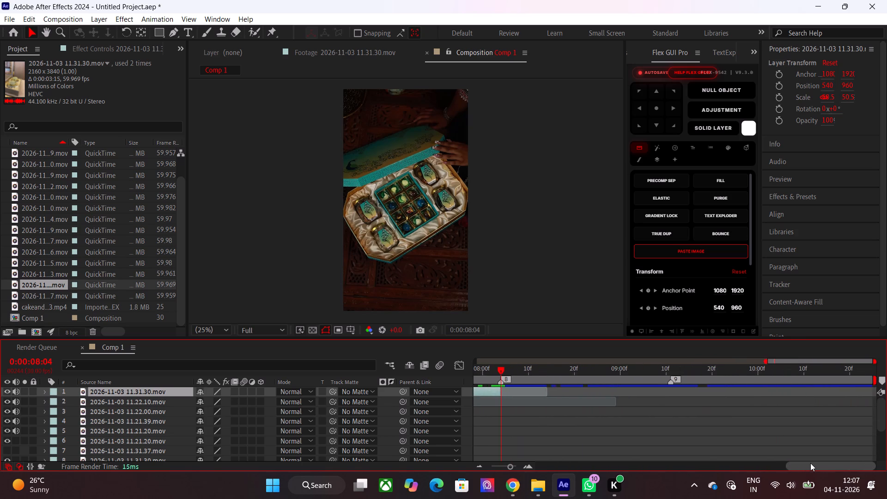
pyautogui.moveTo(810, 463); pyautogui.dragTo(802, 467)
pyautogui.doubleClick(40, 293)
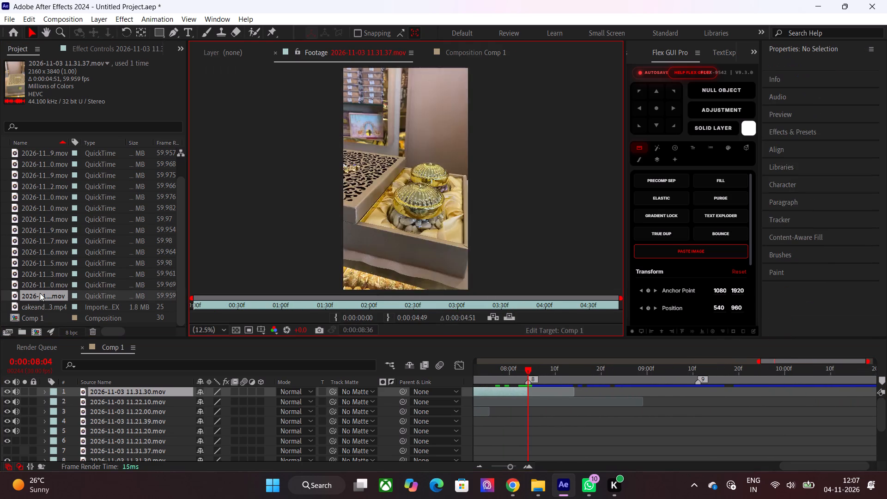
pyautogui.click(297, 298)
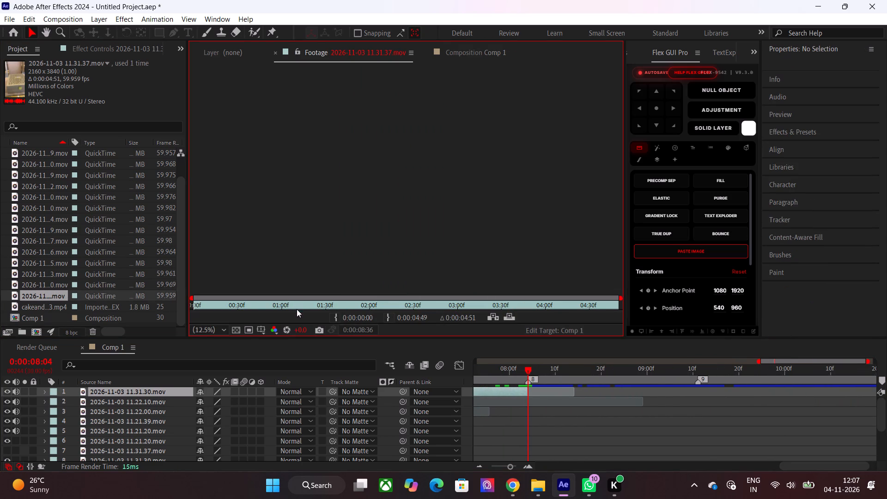
pyautogui.moveTo(297, 309); pyautogui.dragTo(331, 309)
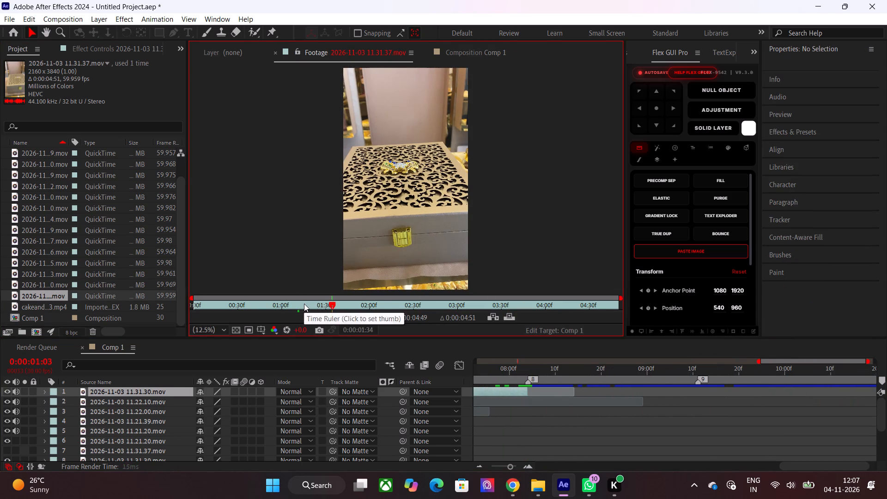
pyautogui.scroll(6, 62, 214)
pyautogui.doubleClick(49, 158)
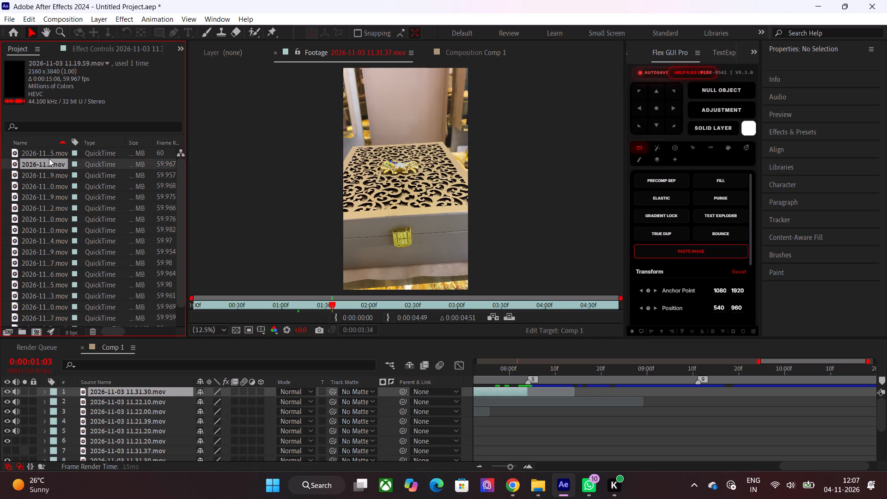
pyautogui.moveTo(225, 306); pyautogui.dragTo(255, 306)
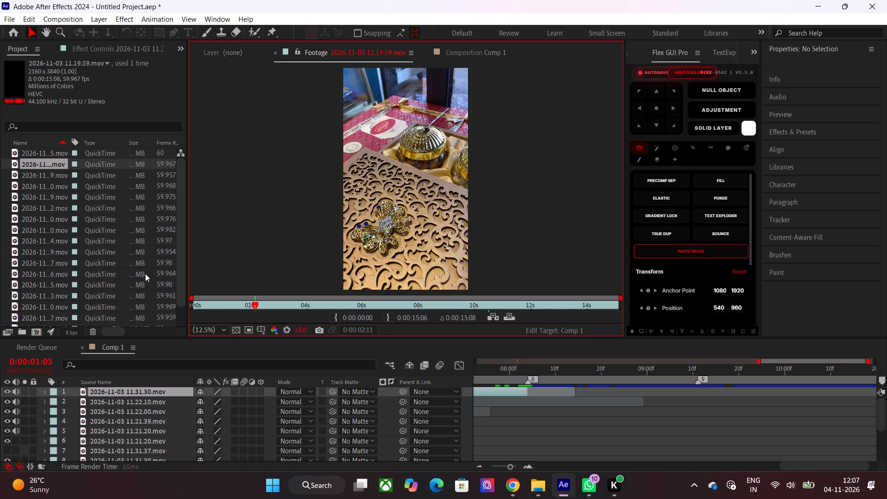
# Add 2026-11-03 11.20.19.mov as the top layer starting at 0:00:08:03 and scale it to fill the composition frame.
pyautogui.doubleClick(35, 178)
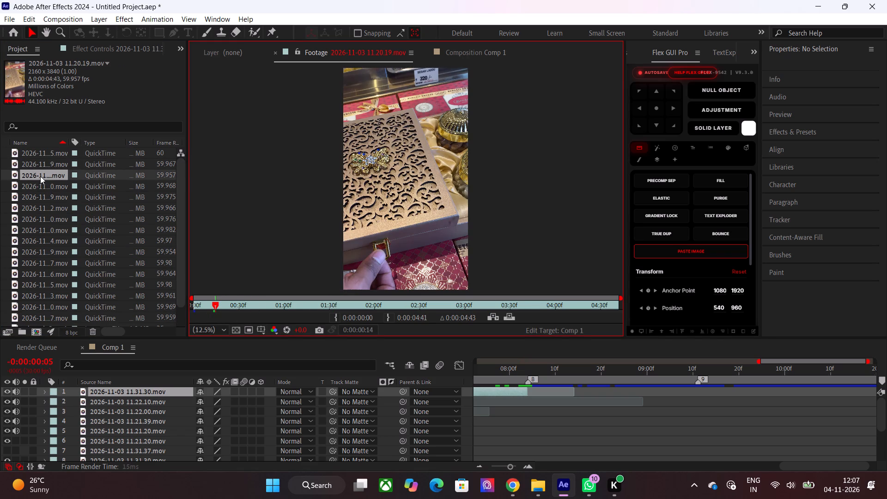
pyautogui.moveTo(38, 176); pyautogui.dragTo(142, 390)
pyautogui.moveTo(541, 383); pyautogui.dragTo(524, 383)
pyautogui.press('[')
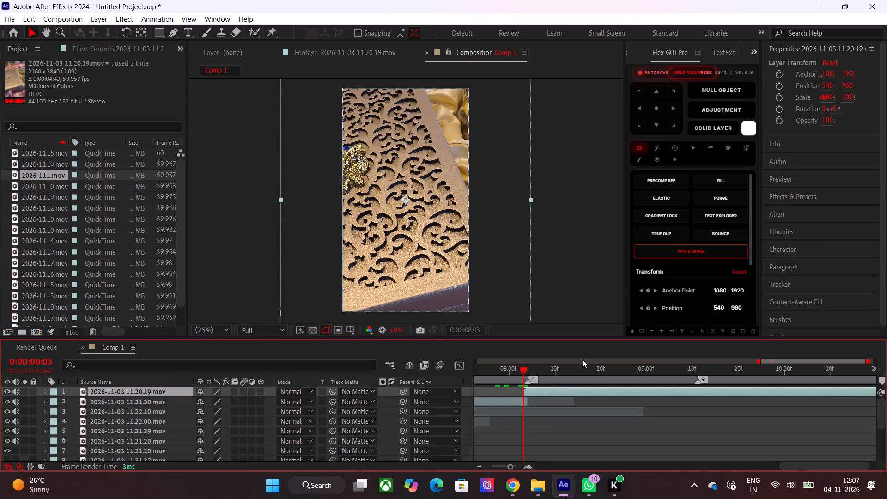
pyautogui.click(740, 331)
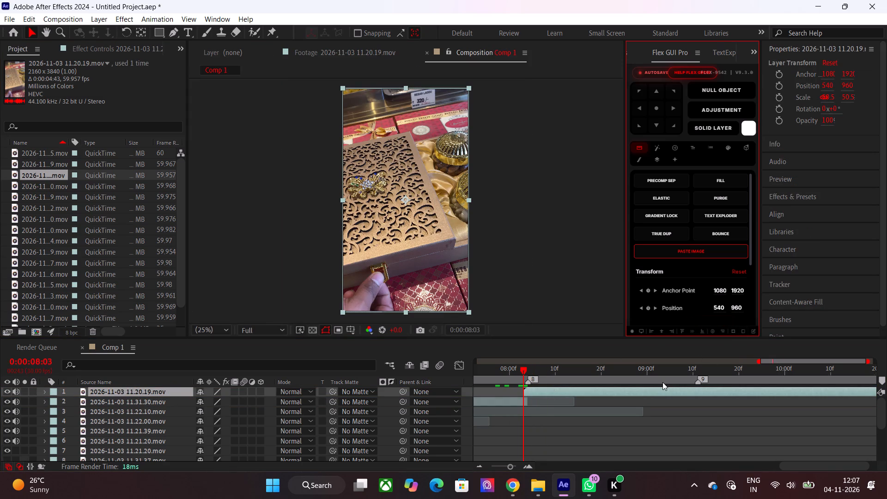